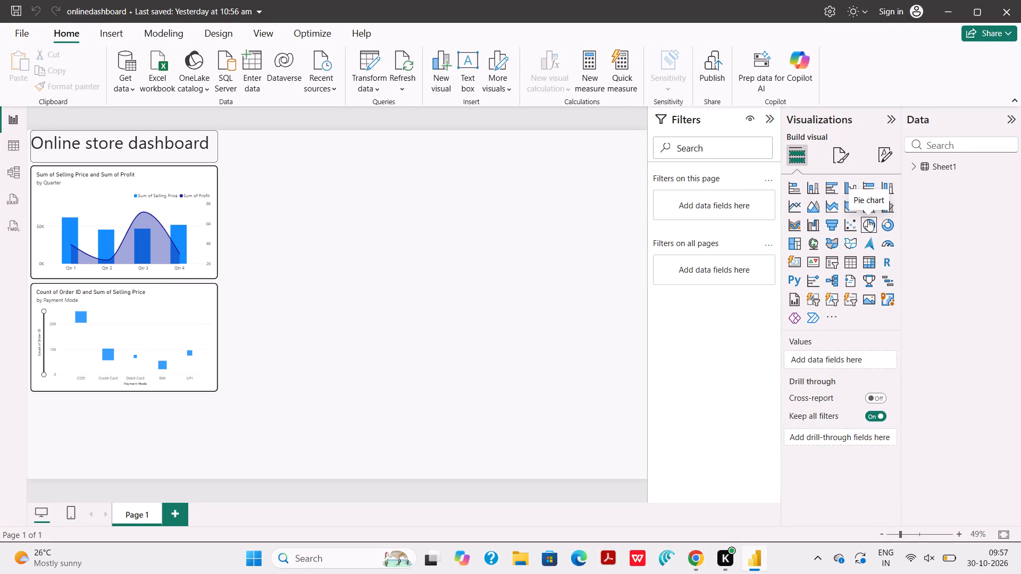
# Add a gauge visual to the dashboard page and assign the Profit field from Sheet1 as its value.
pyautogui.click(888, 243)
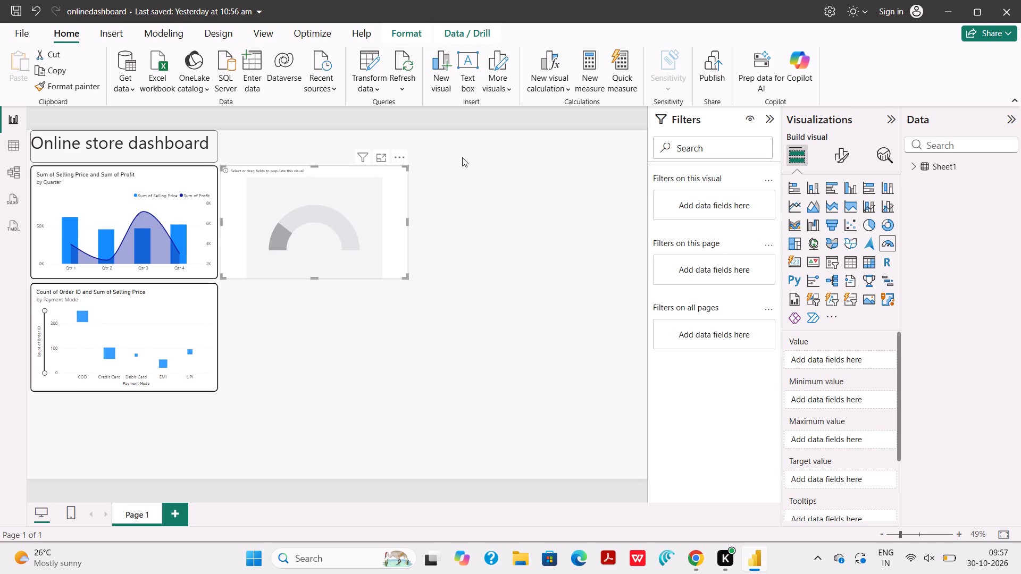
pyautogui.click(314, 224)
pyautogui.click(914, 164)
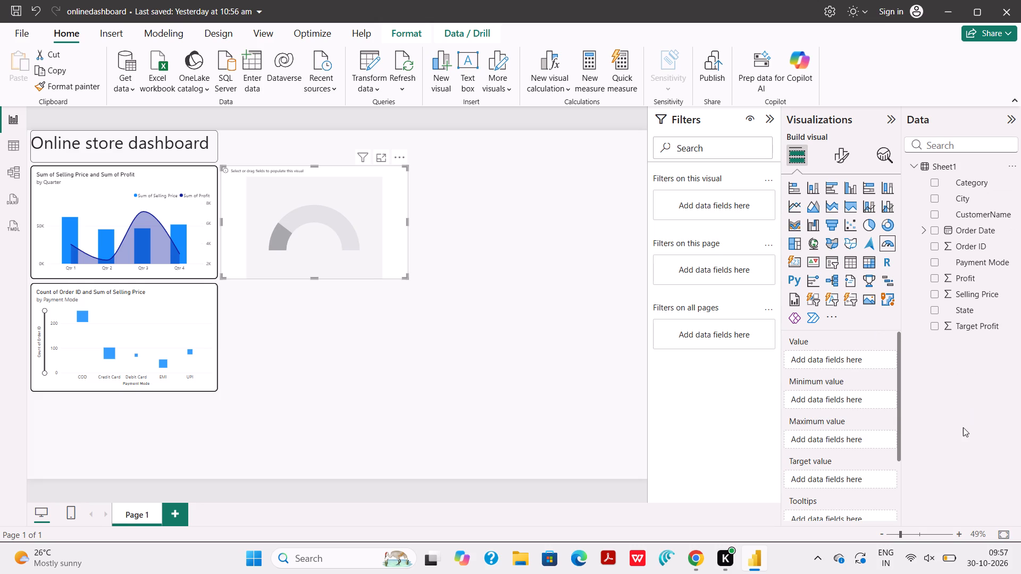
pyautogui.click(808, 358)
pyautogui.moveTo(957, 275); pyautogui.dragTo(833, 358)
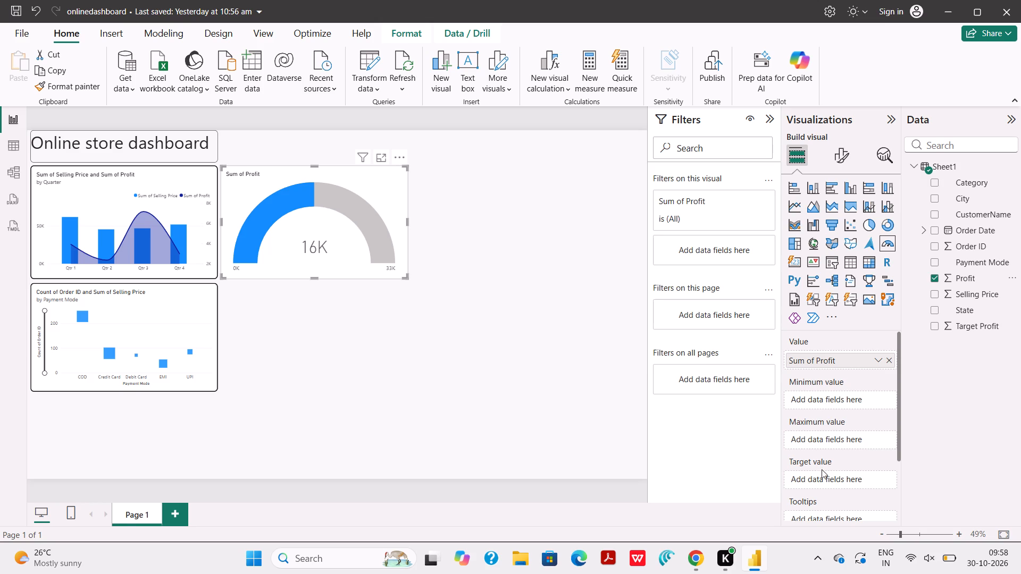
# Assign the Target Profit field from Sheet1 as the gauge's target value.
pyautogui.click(923, 227)
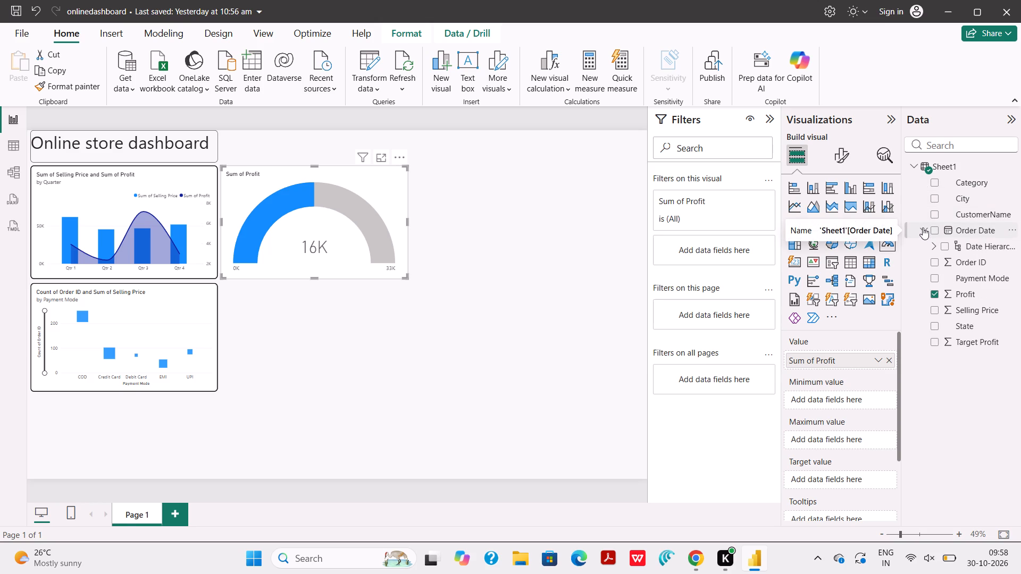
pyautogui.click(933, 247)
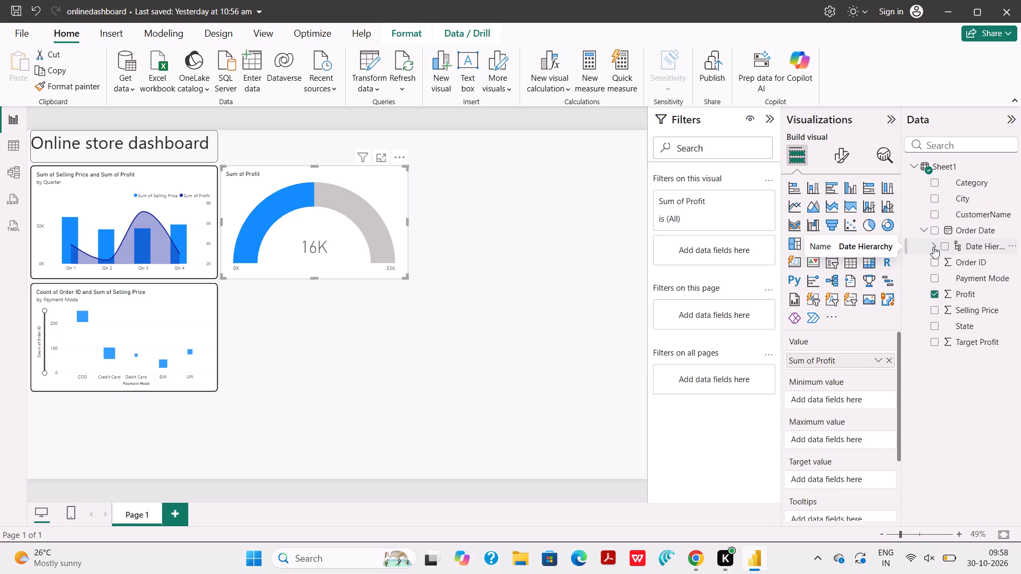
pyautogui.moveTo(975, 407); pyautogui.dragTo(861, 477)
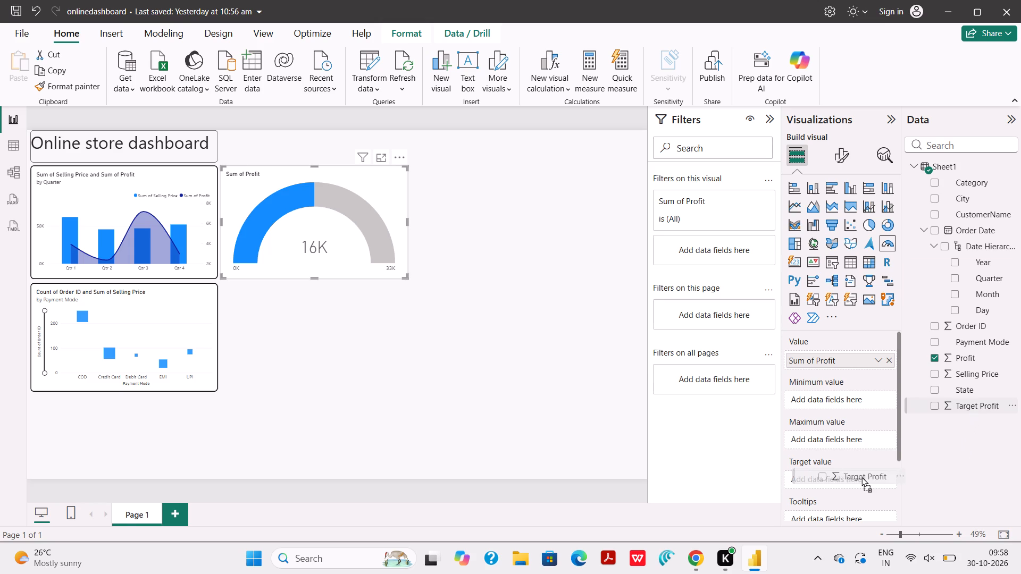
pyautogui.moveTo(861, 477); pyautogui.dragTo(846, 482)
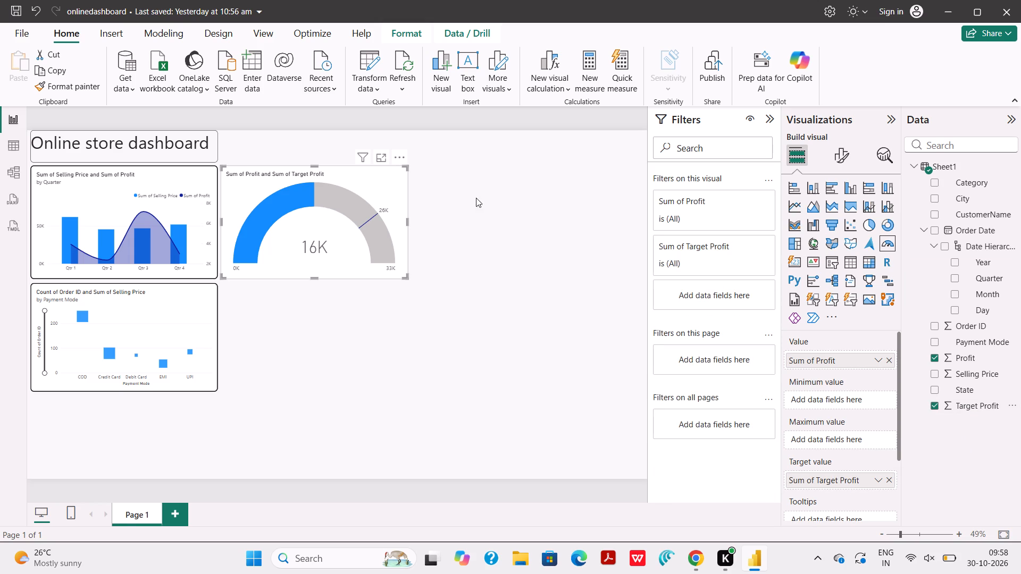
pyautogui.click(338, 254)
pyautogui.click(338, 254)
# Format the gauge's visual border with black as its color and adjust the border width.
pyautogui.click(844, 154)
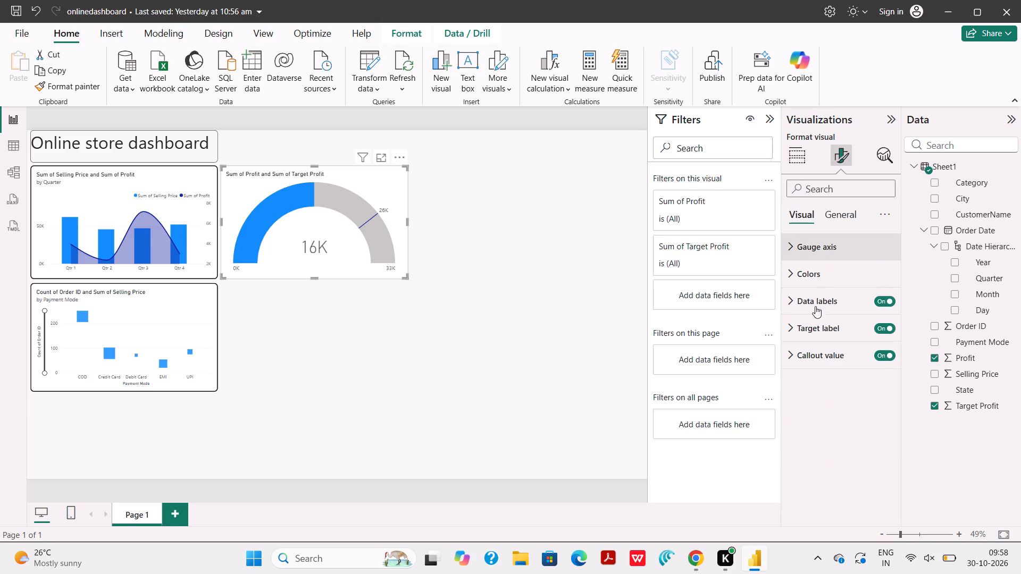
pyautogui.click(836, 210)
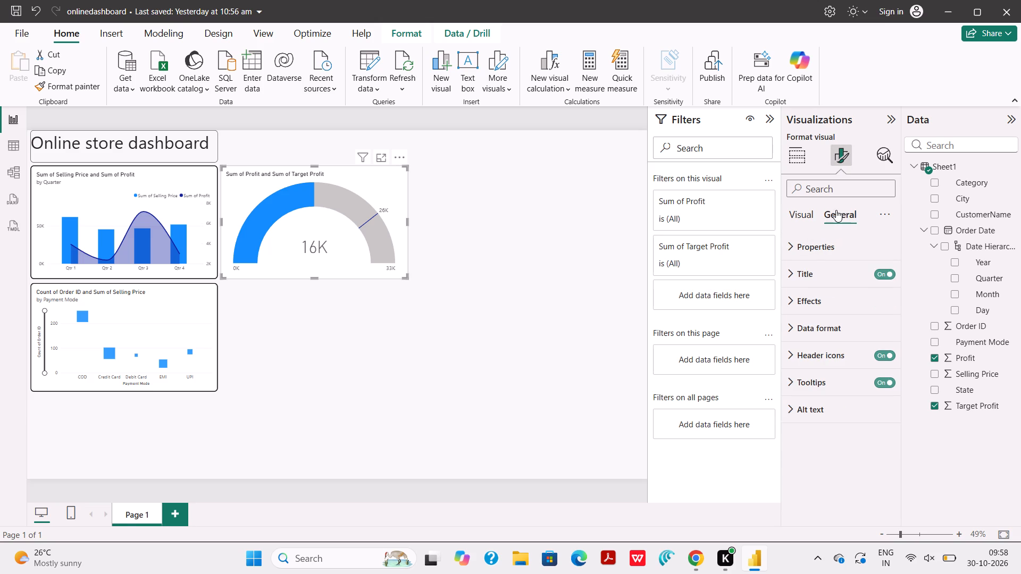
pyautogui.click(789, 299)
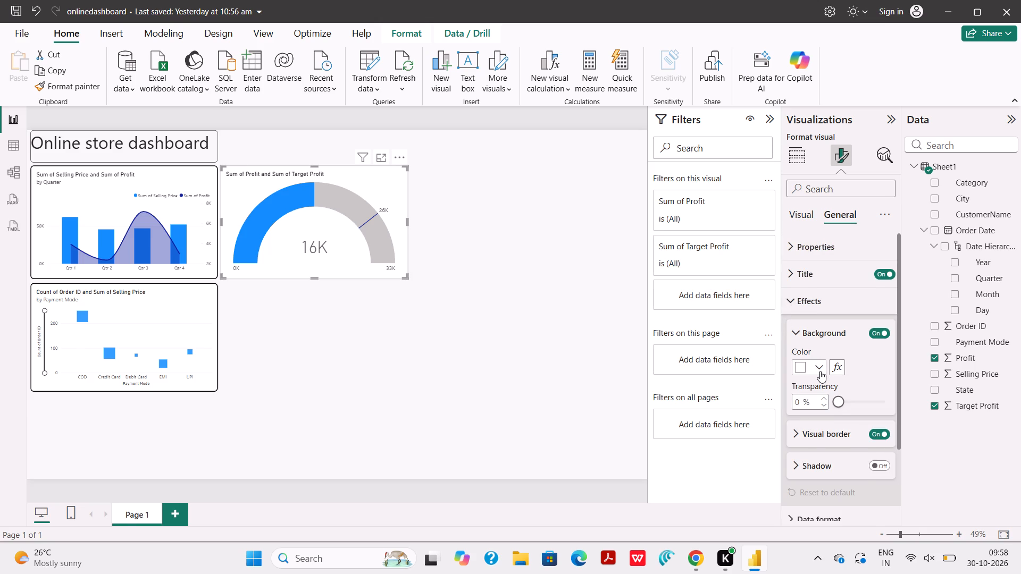
pyautogui.scroll(-1, 820, 371)
pyautogui.click(791, 359)
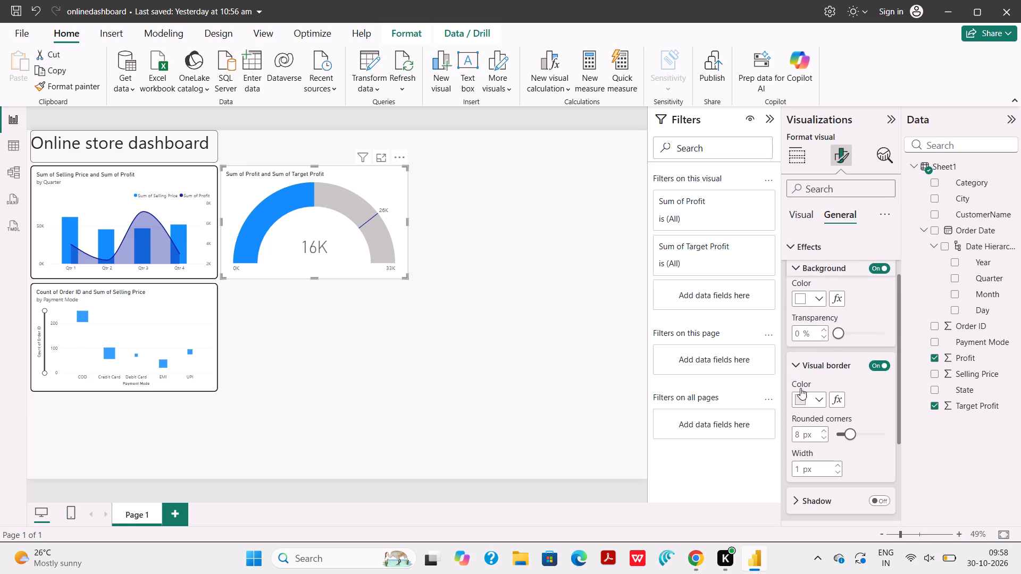
pyautogui.click(819, 398)
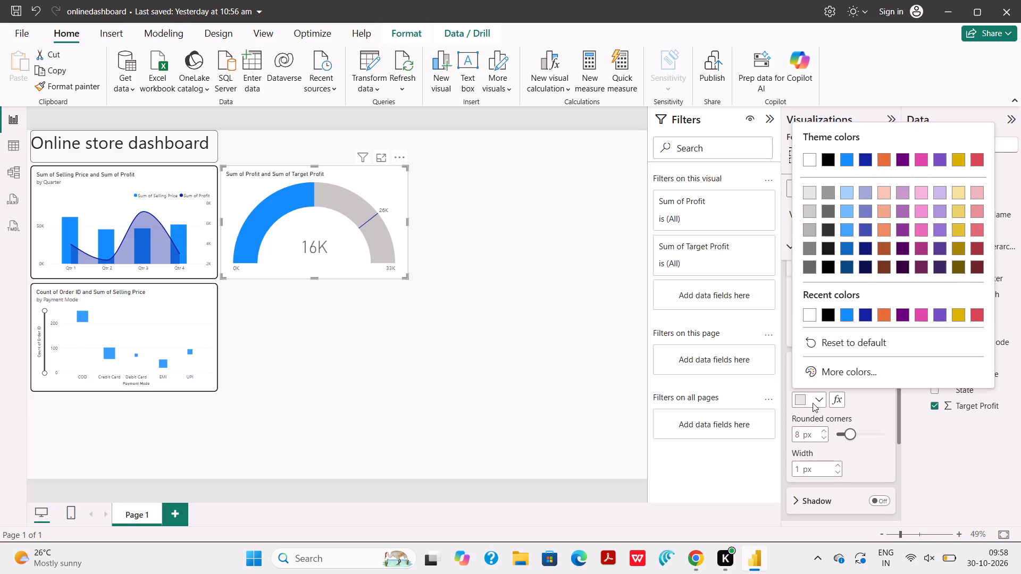
pyautogui.click(825, 314)
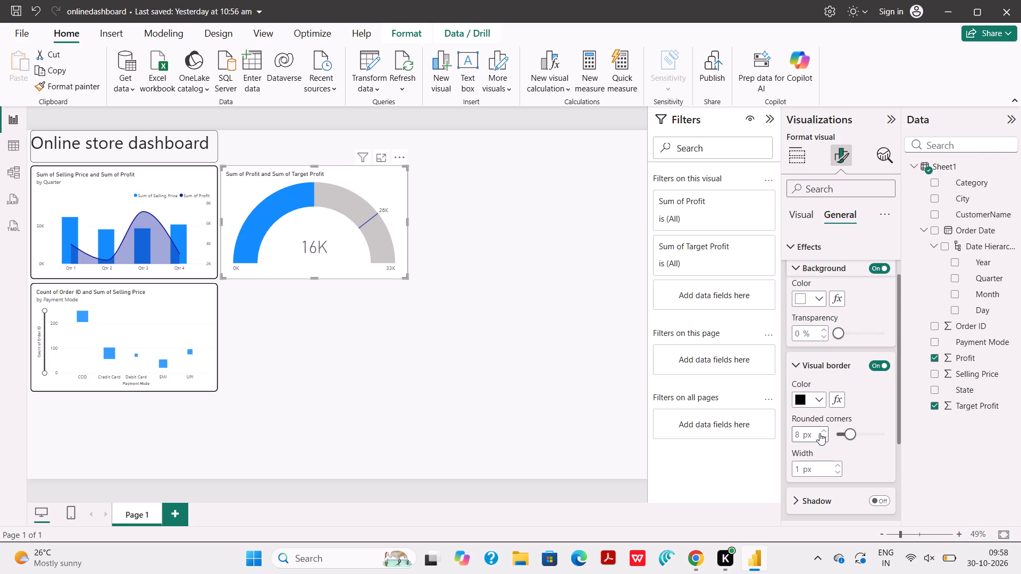
pyautogui.click(838, 471)
pyautogui.tripleClick(837, 464)
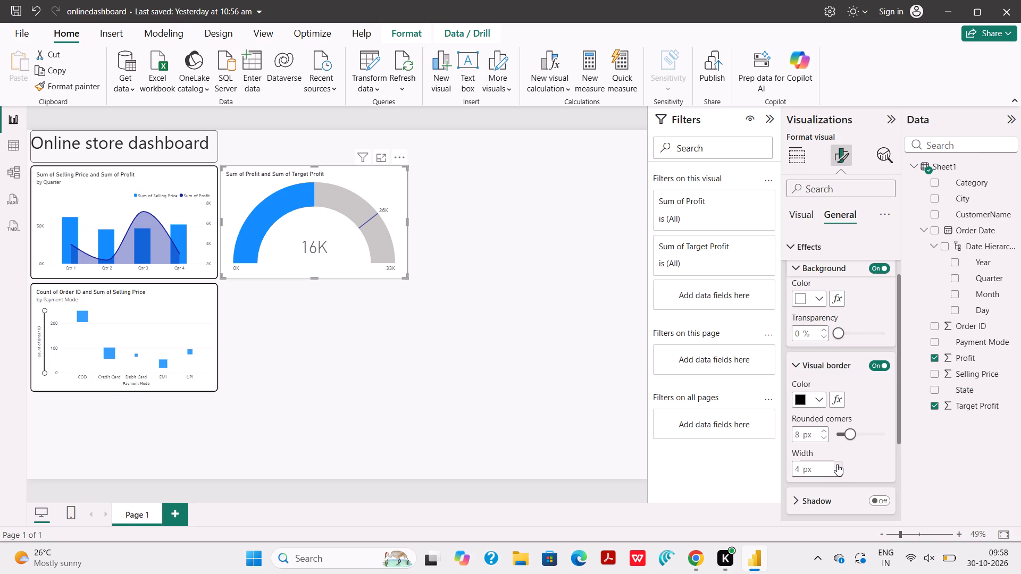
pyautogui.doubleClick(837, 472)
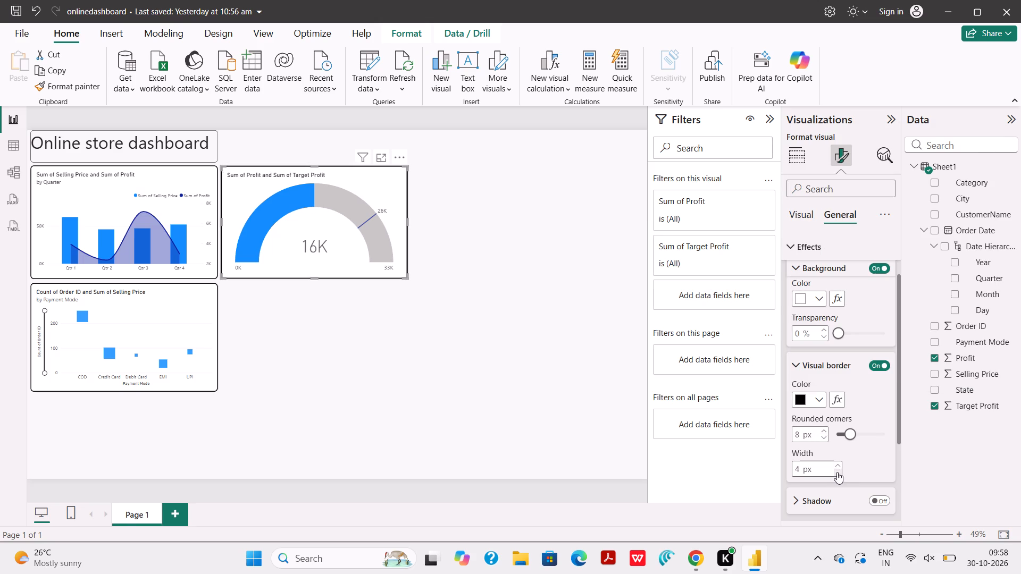
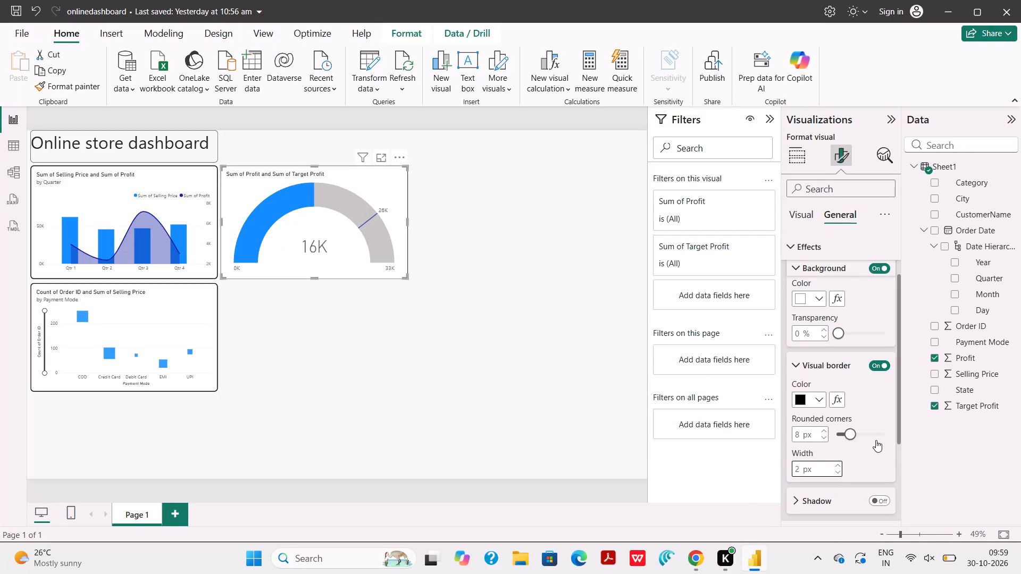
# Set the rounded corners of the gauge's visual border to 11 px.
pyautogui.click(825, 425)
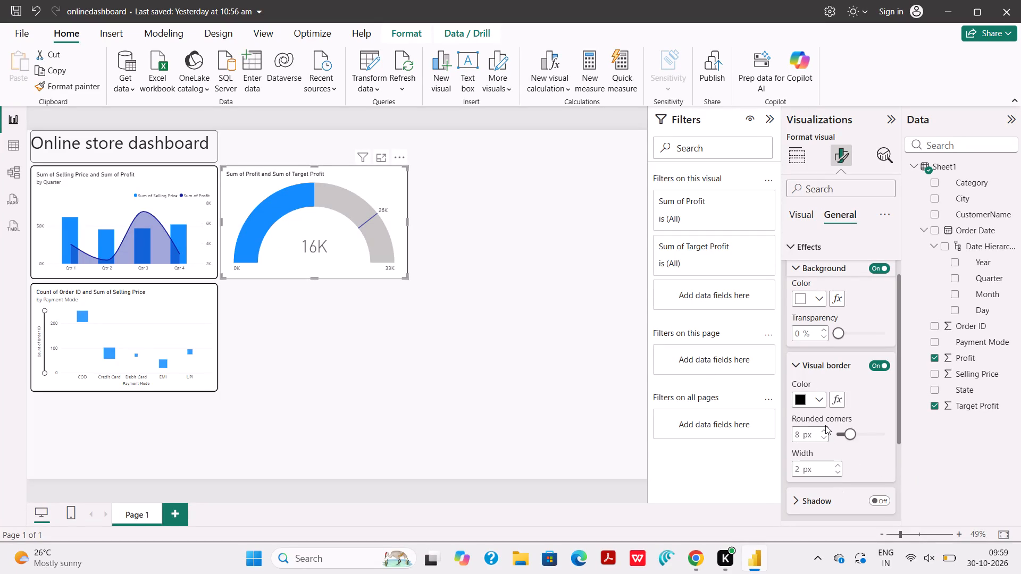
pyautogui.tripleClick(825, 427)
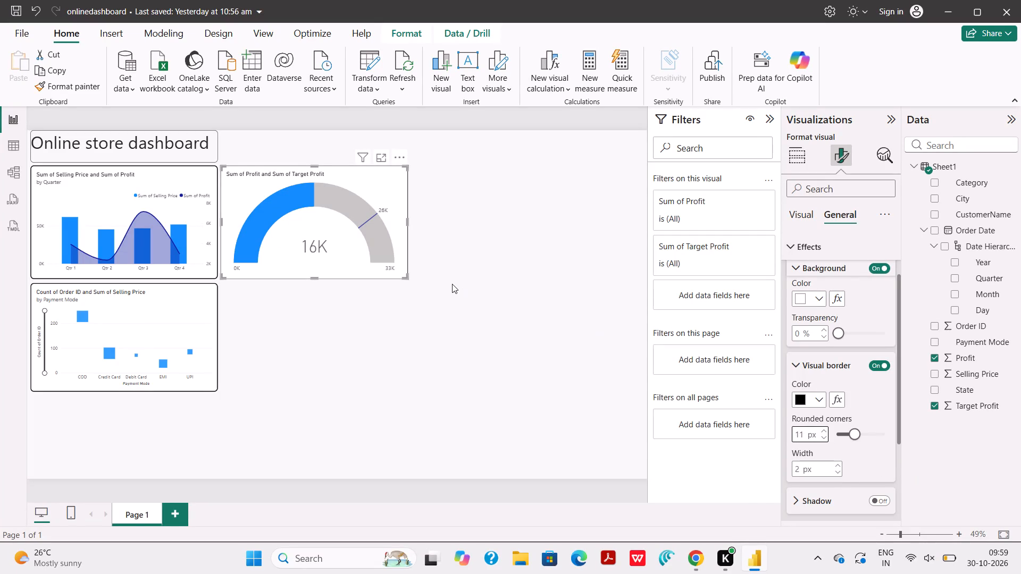
pyautogui.click(452, 284)
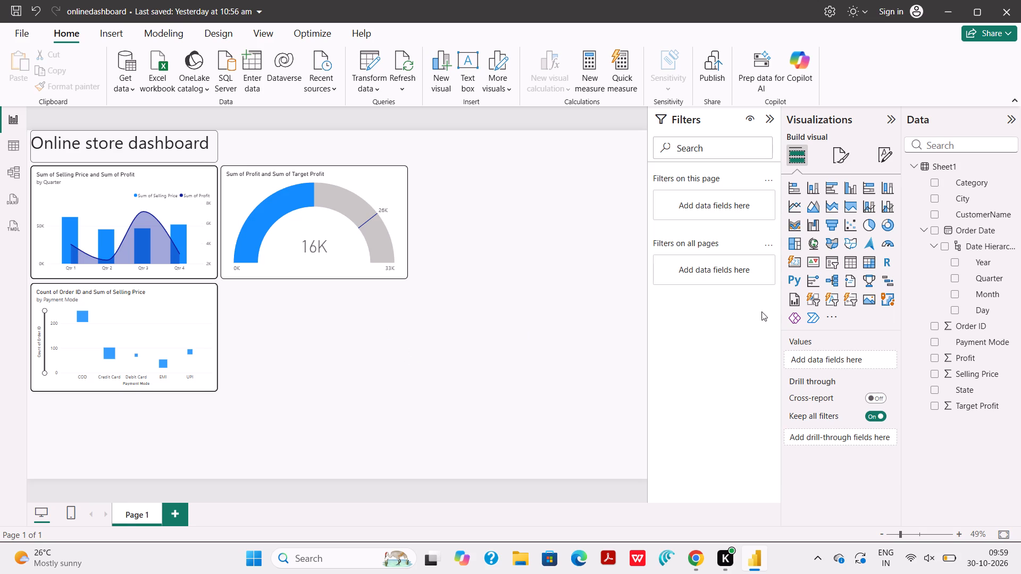
# Examine the page's information, canvas, background and wallpaper formatting options and the report theme's text settings.
pyautogui.click(841, 153)
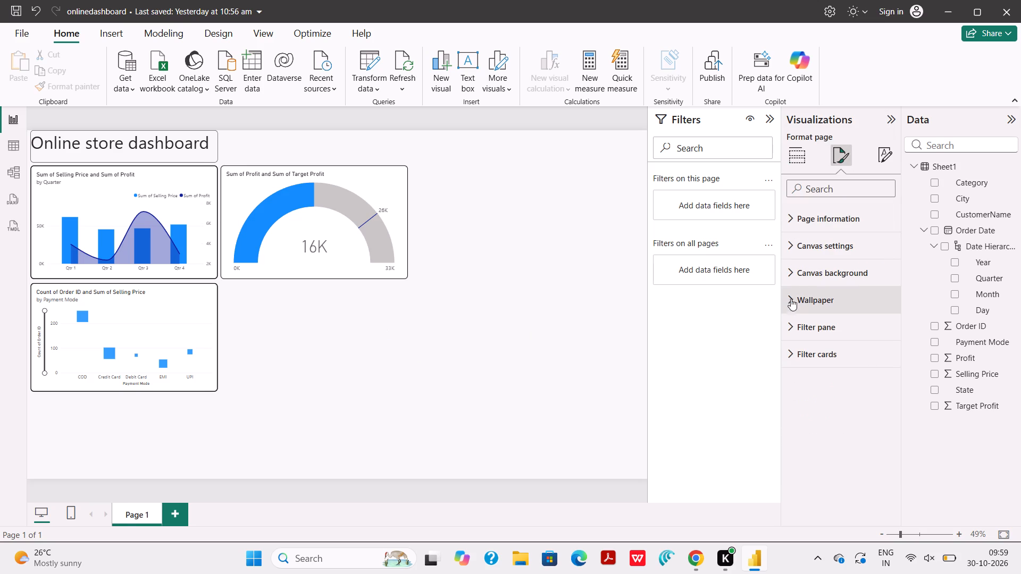
pyautogui.click(791, 266)
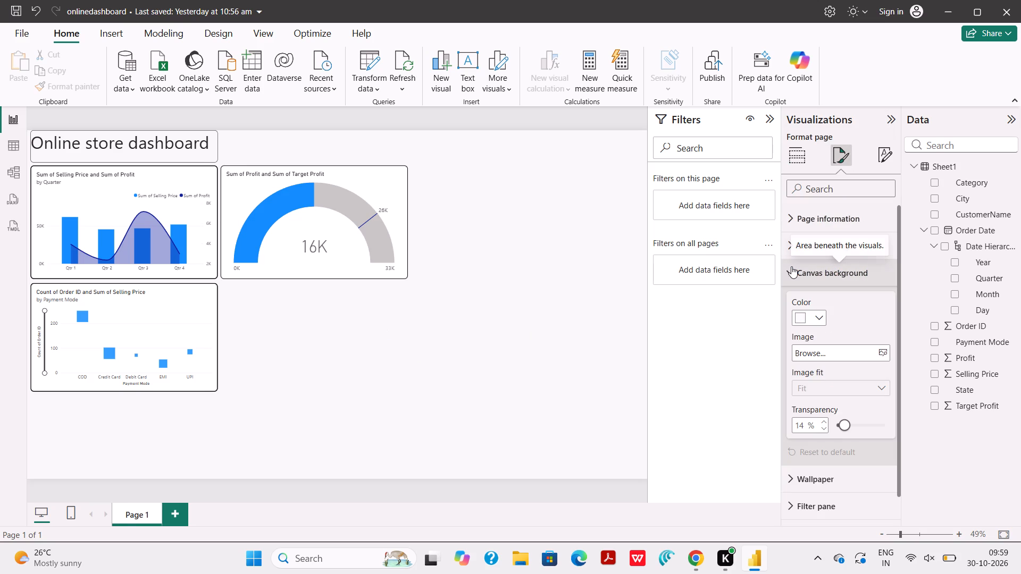
pyautogui.click(791, 246)
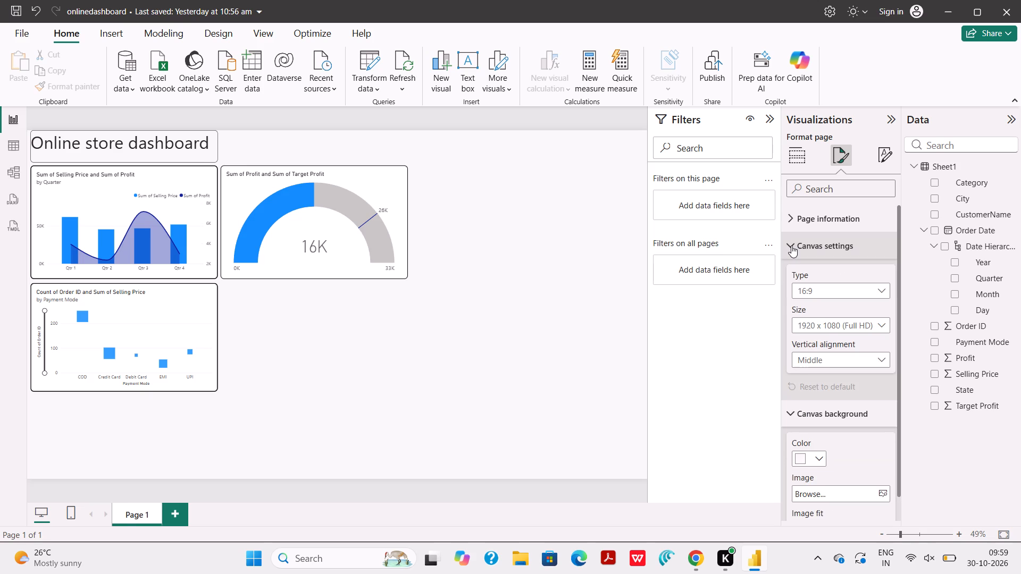
pyautogui.scroll(-2, 821, 340)
pyautogui.scroll(2, 821, 340)
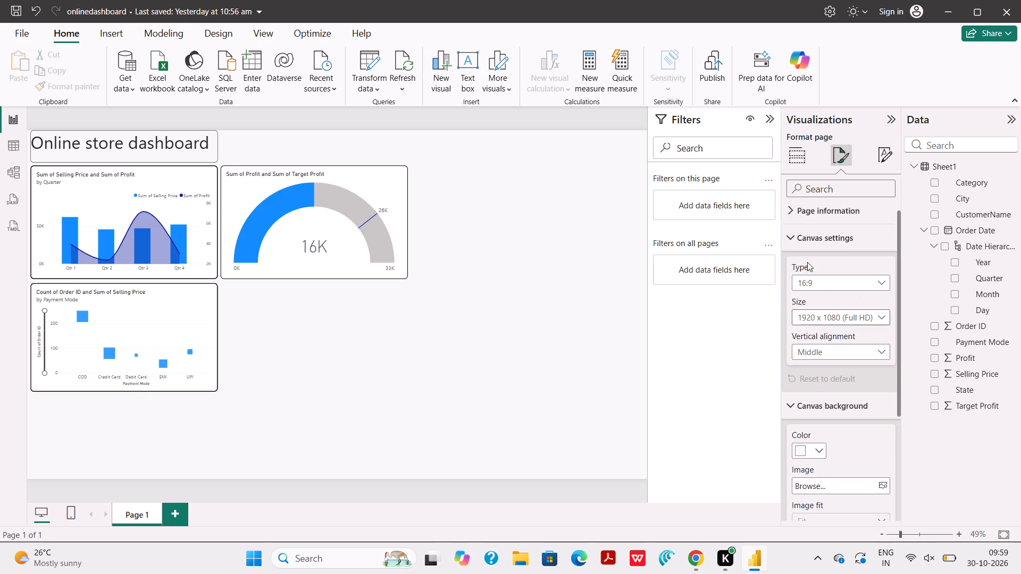
pyautogui.click(791, 209)
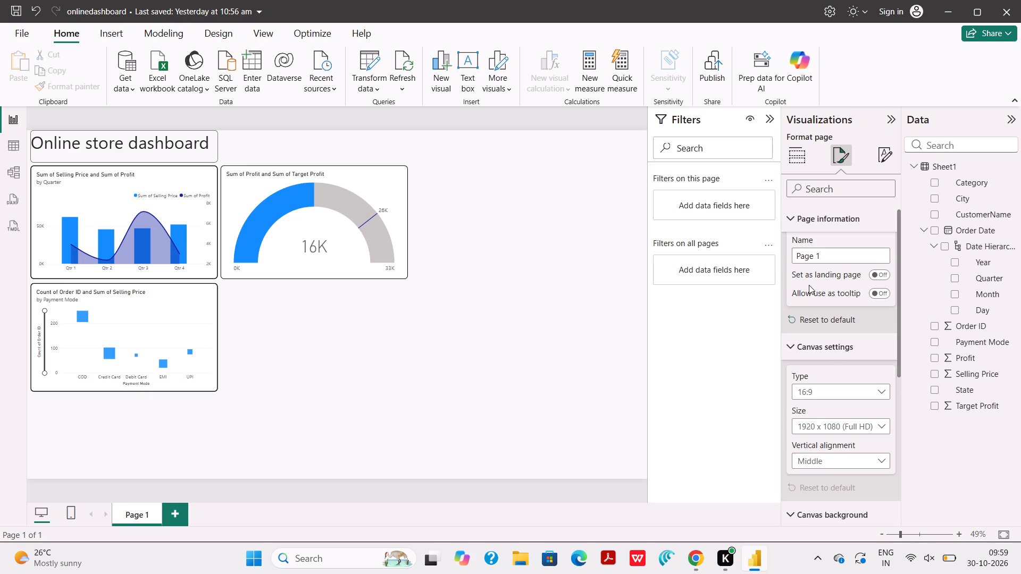
pyautogui.scroll(-2, 835, 341)
pyautogui.scroll(3, 835, 341)
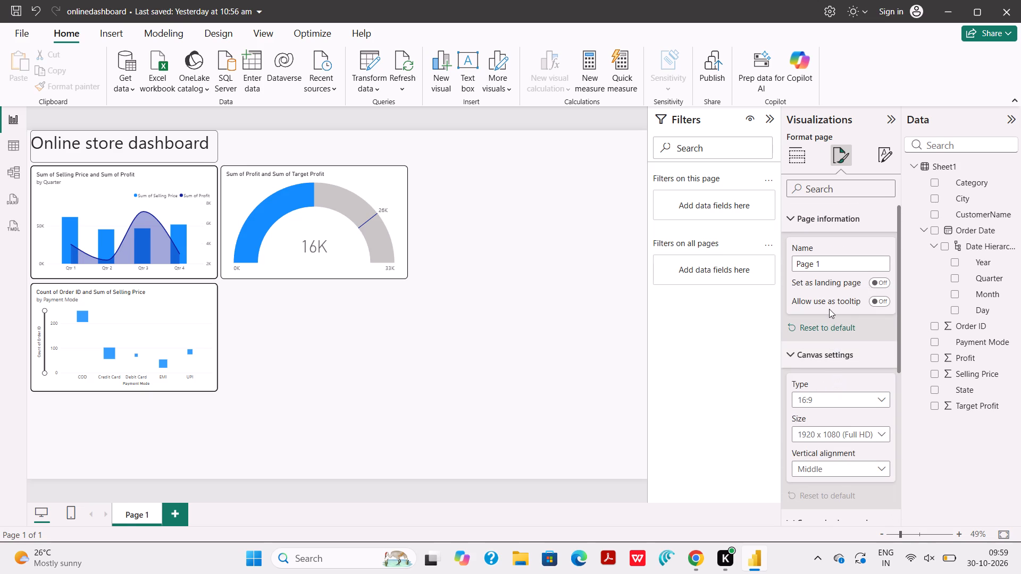
pyautogui.scroll(-4, 829, 309)
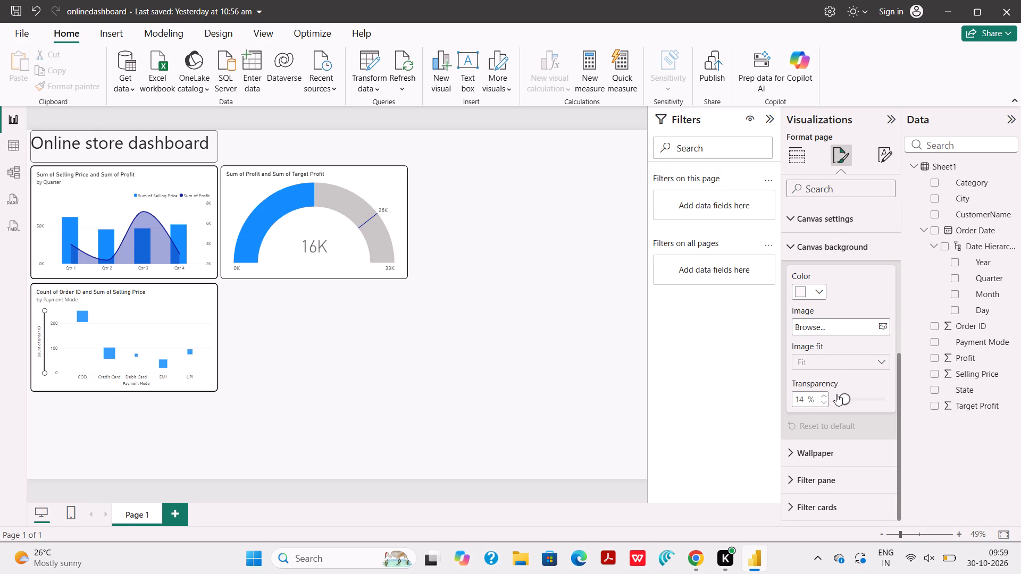
pyautogui.scroll(-1, 836, 394)
pyautogui.click(790, 453)
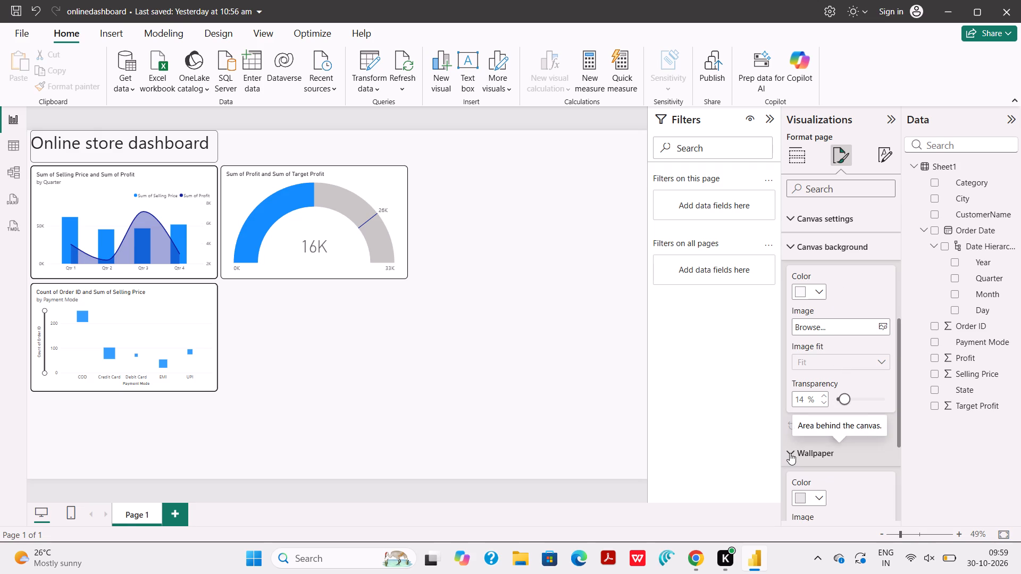
pyautogui.scroll(-3, 800, 454)
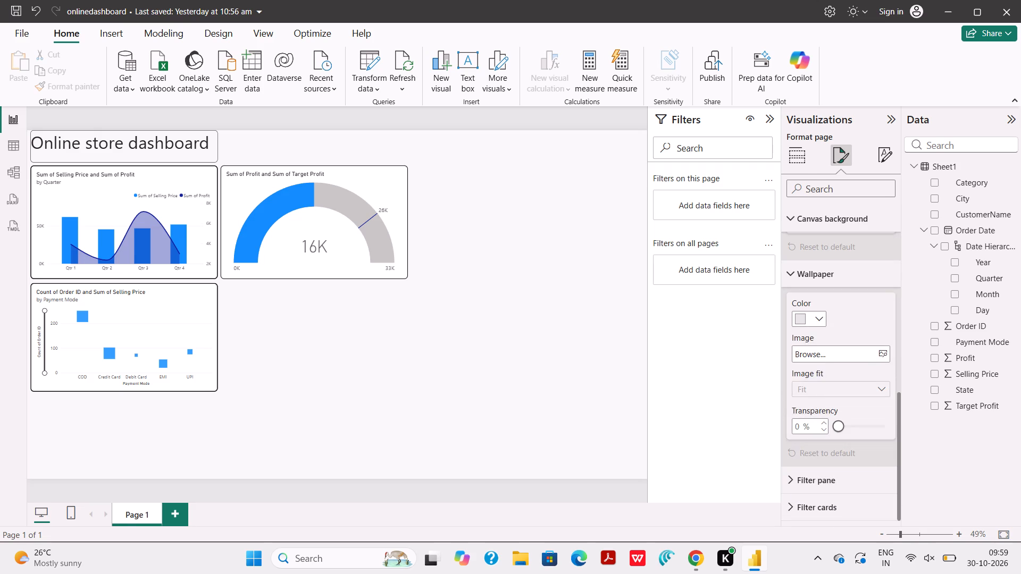
pyautogui.click(799, 158)
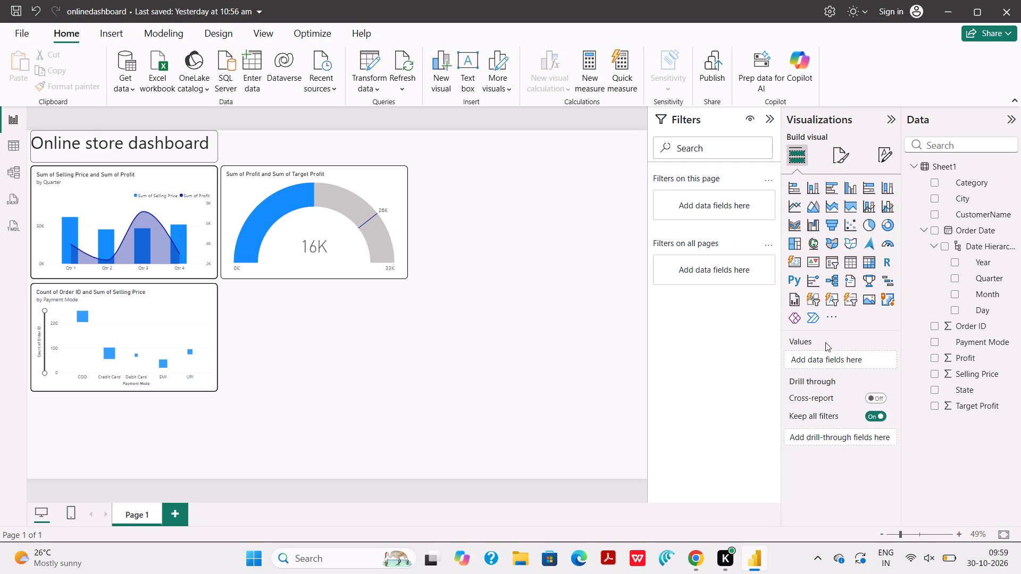
pyautogui.click(885, 154)
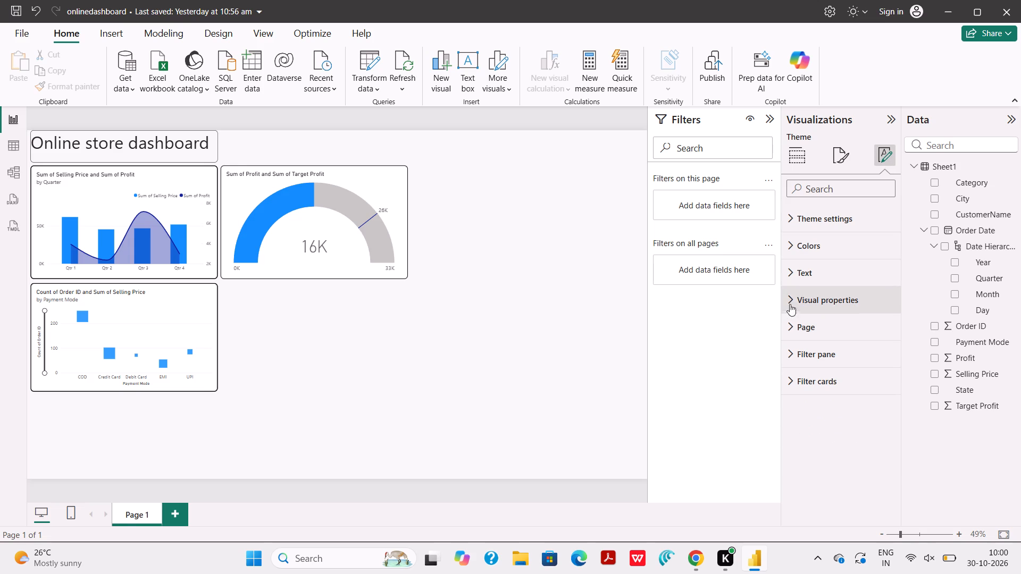
pyautogui.click(790, 266)
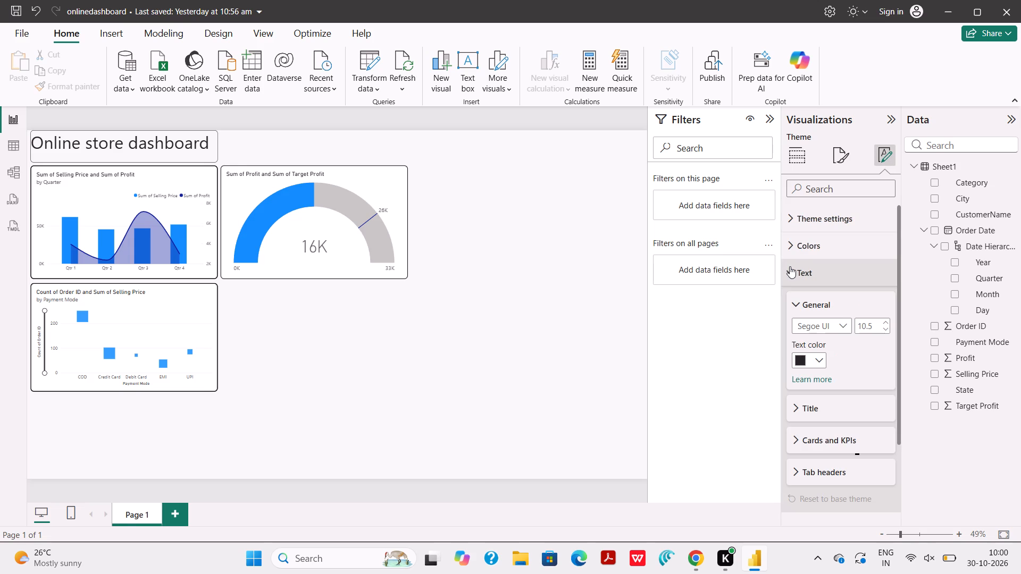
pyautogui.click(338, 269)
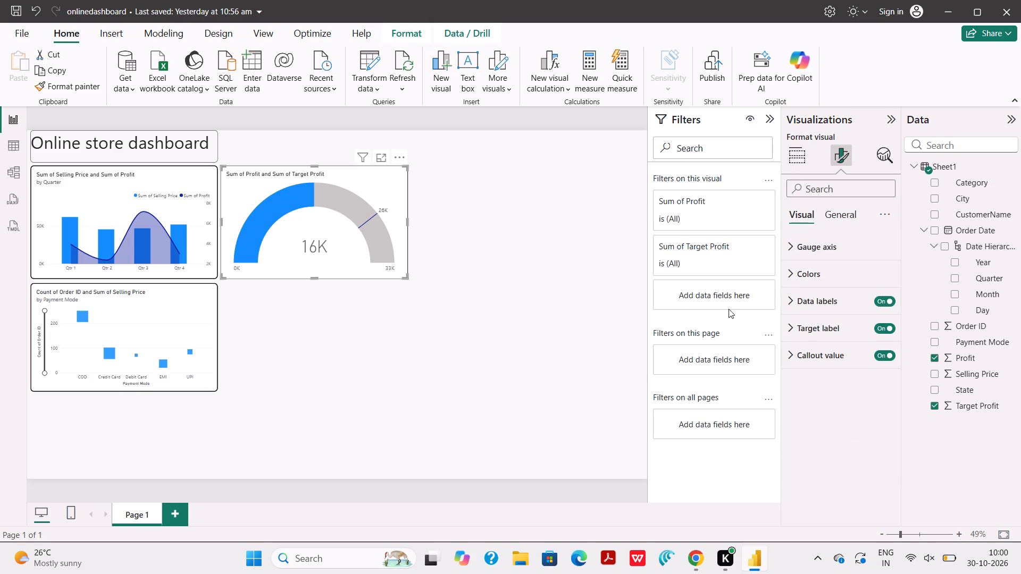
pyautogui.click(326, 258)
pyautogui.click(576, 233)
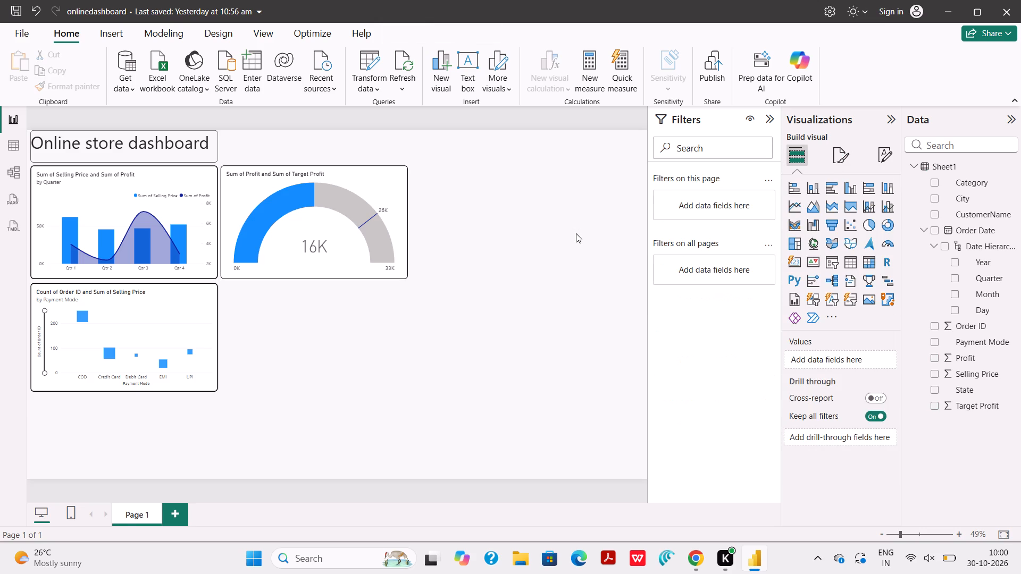
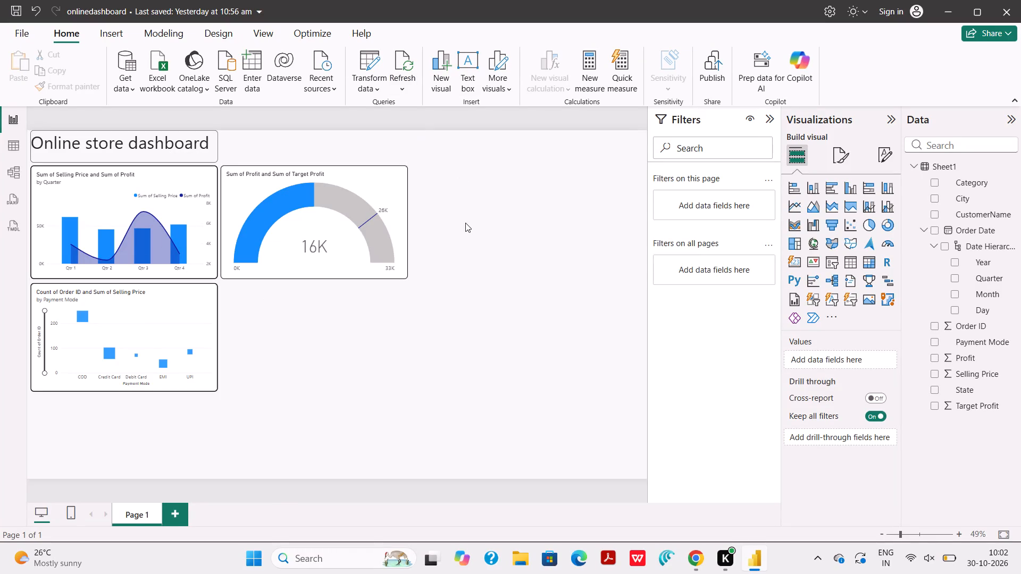
# Examine the Selling Price and Profit combo chart's field assignments and visual formatting options, including the shade area settings.
pyautogui.click(136, 190)
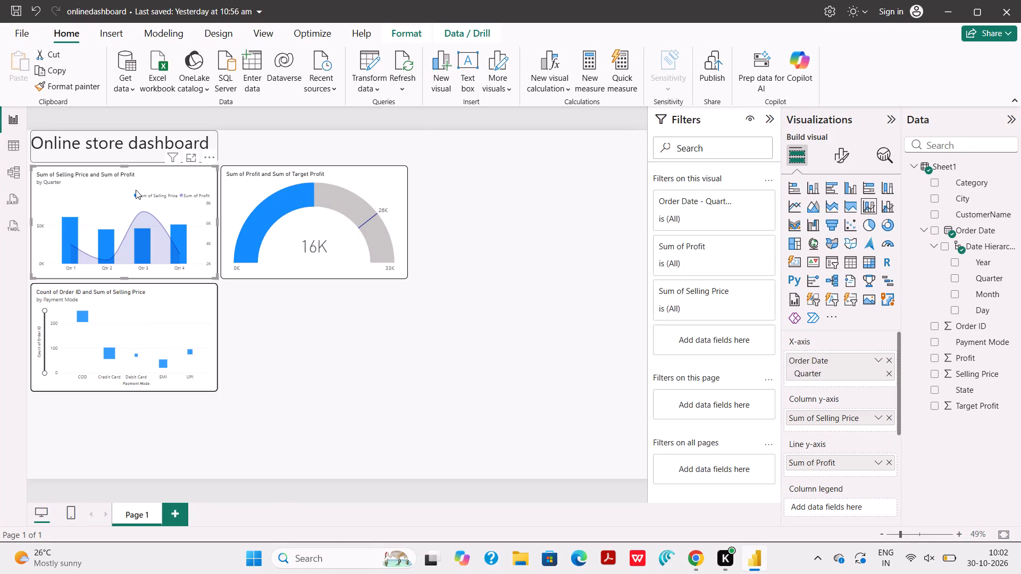
pyautogui.scroll(-3, 827, 393)
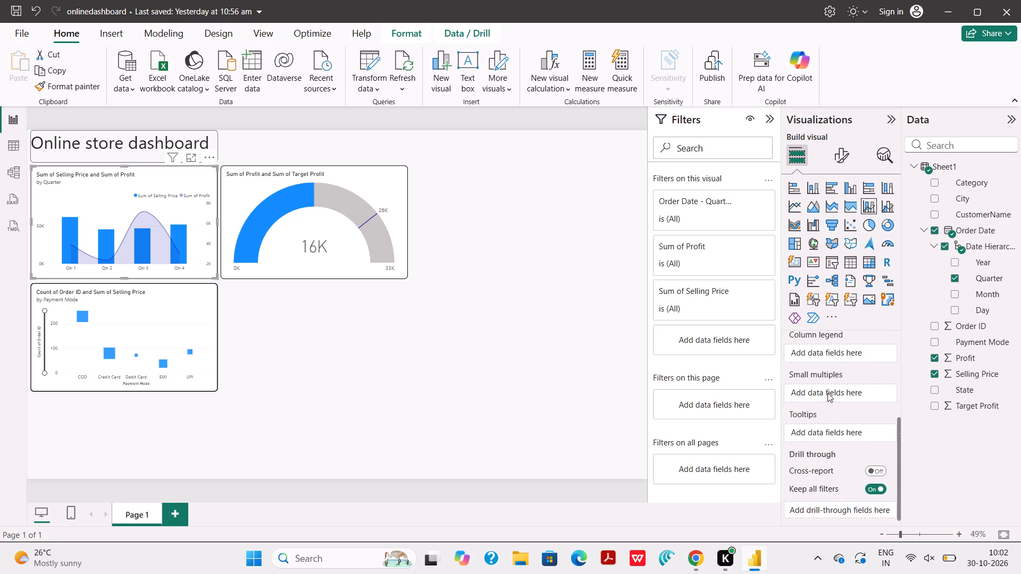
pyautogui.click(842, 153)
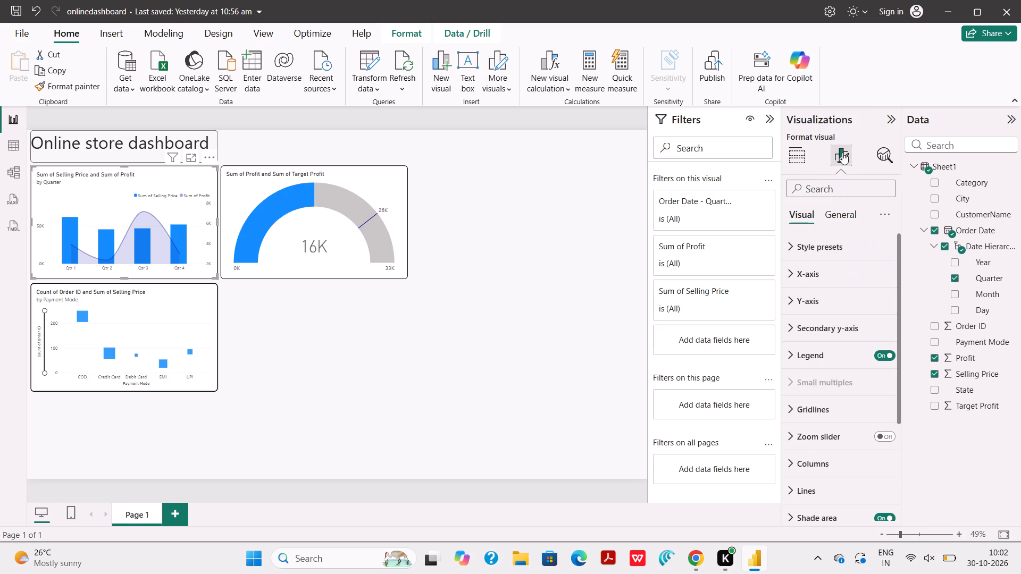
pyautogui.scroll(-2, 821, 351)
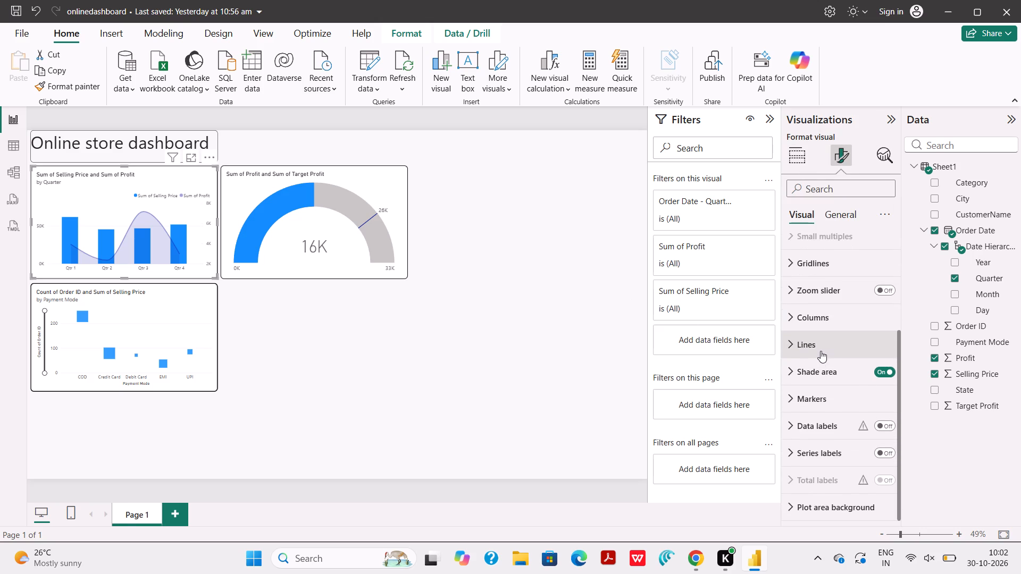
pyautogui.click(792, 372)
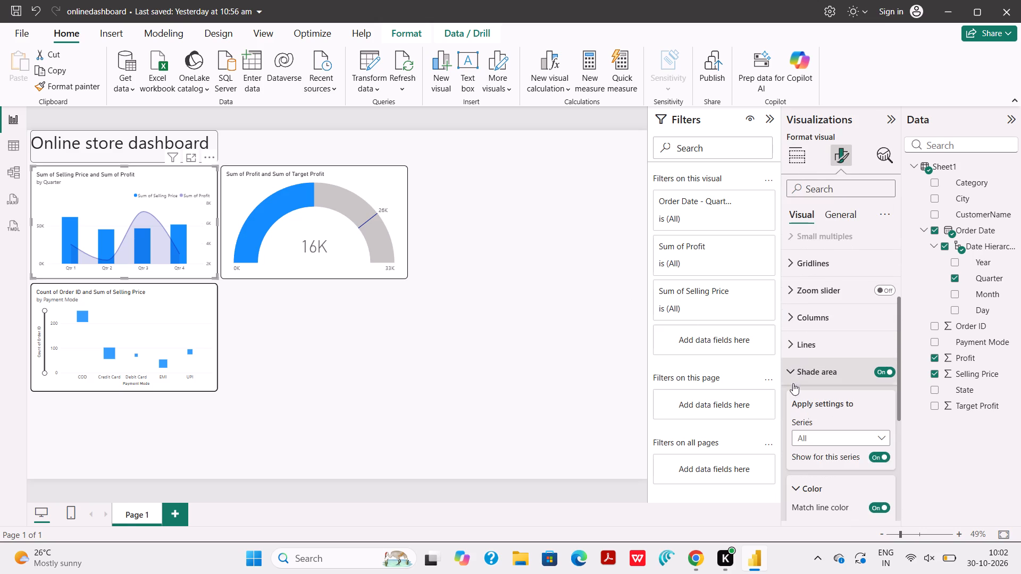
pyautogui.scroll(-3, 808, 425)
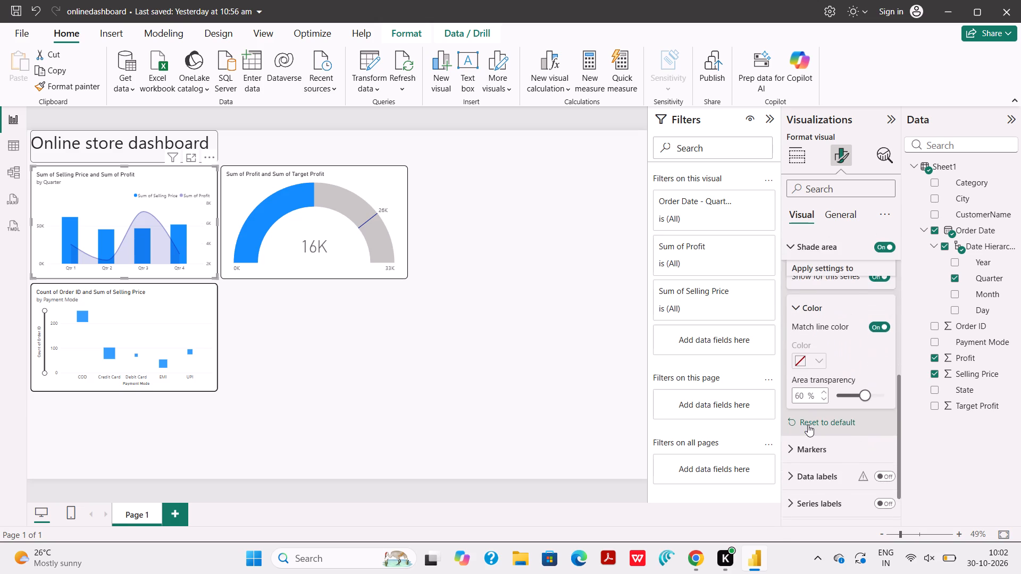
pyautogui.scroll(-1, 808, 425)
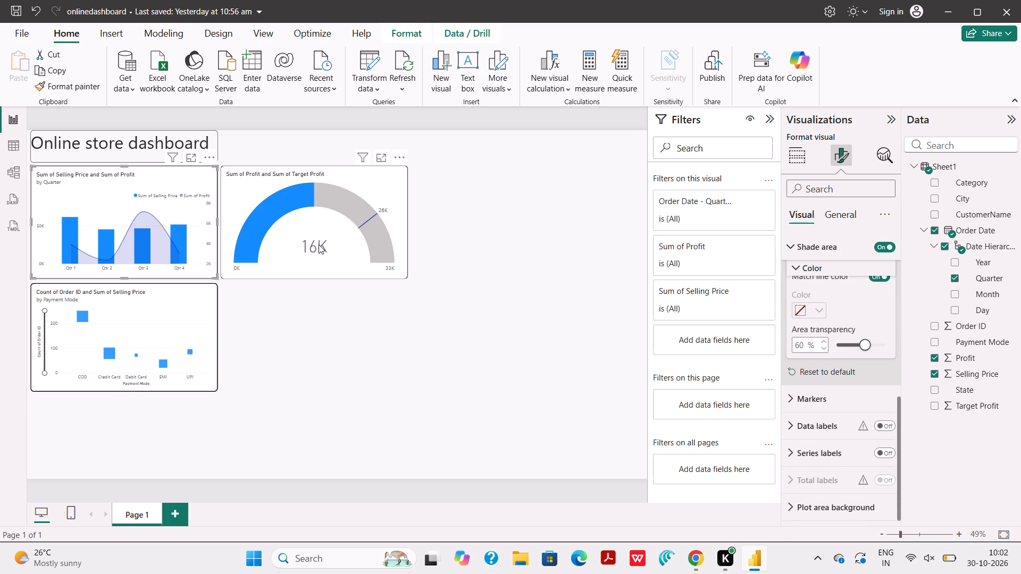
# Change the target color of the Profit versus Target Profit gauge to the dark pink theme shade.
pyautogui.click(317, 247)
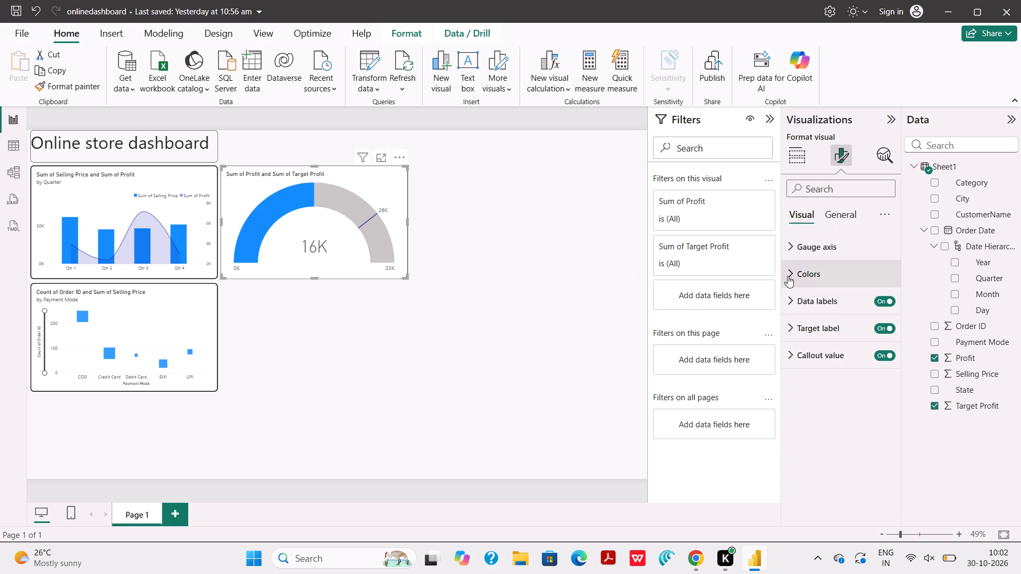
pyautogui.click(794, 242)
pyautogui.scroll(-1, 828, 375)
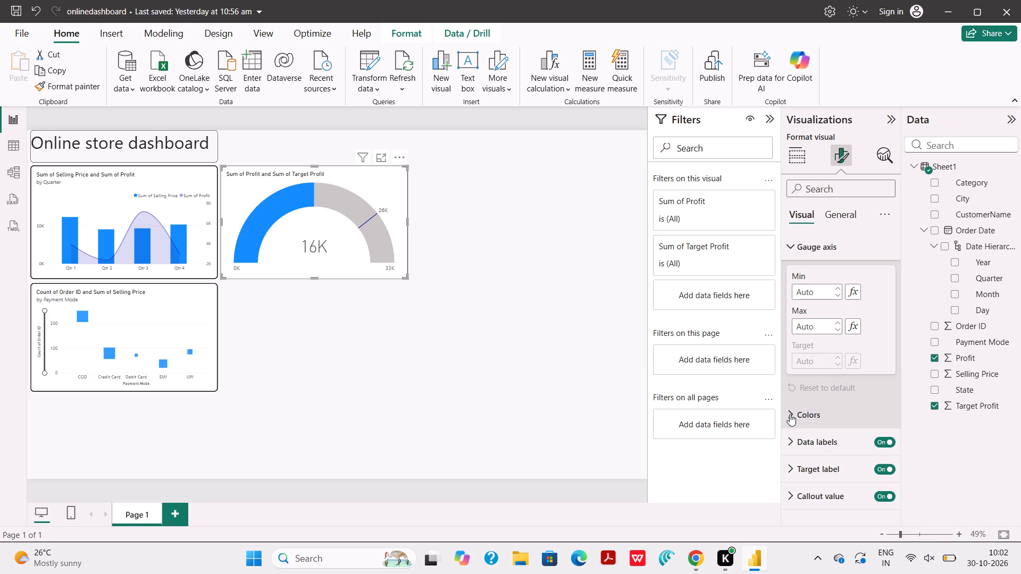
pyautogui.click(789, 411)
pyautogui.scroll(-2, 809, 440)
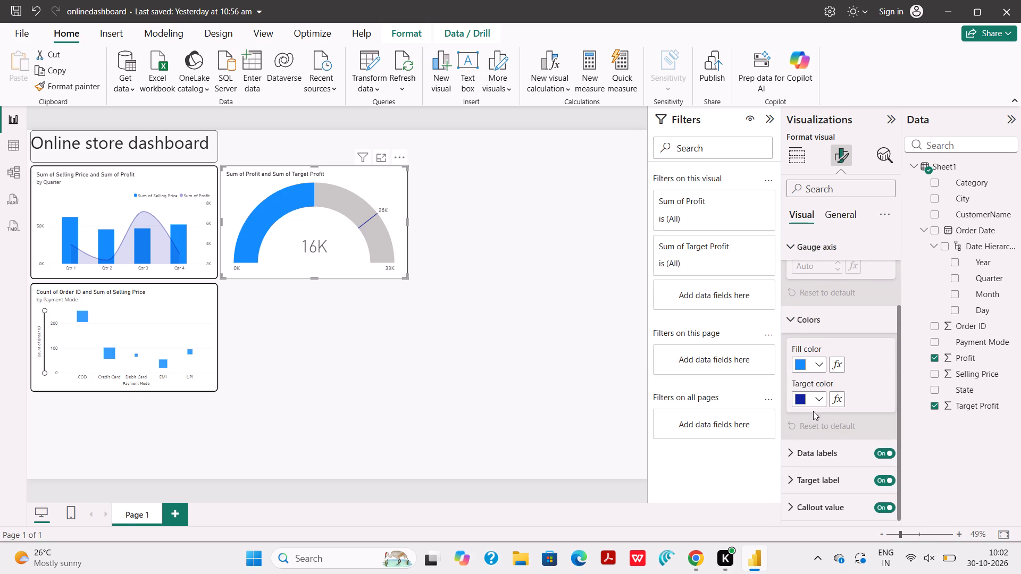
pyautogui.click(821, 398)
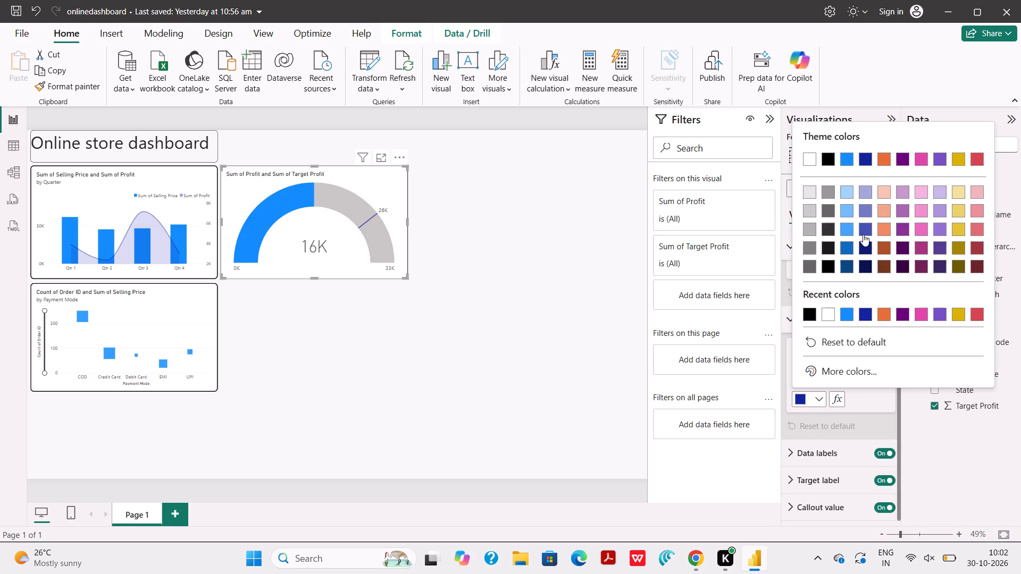
pyautogui.click(921, 246)
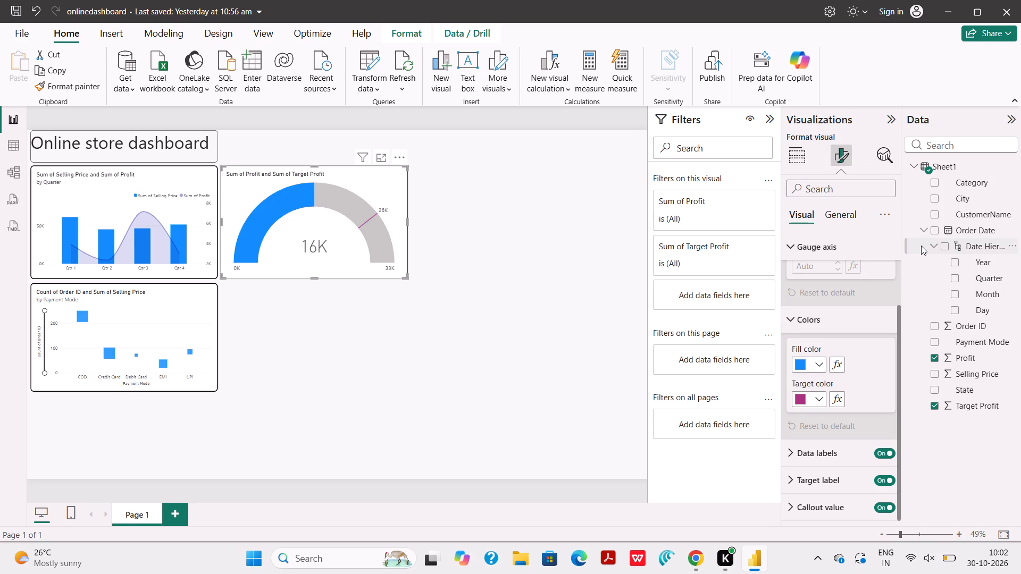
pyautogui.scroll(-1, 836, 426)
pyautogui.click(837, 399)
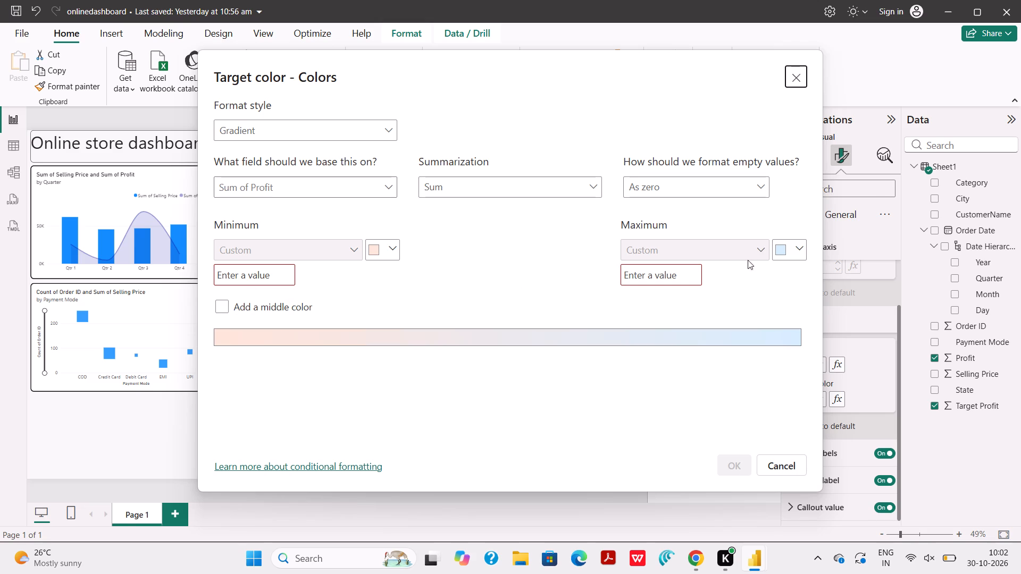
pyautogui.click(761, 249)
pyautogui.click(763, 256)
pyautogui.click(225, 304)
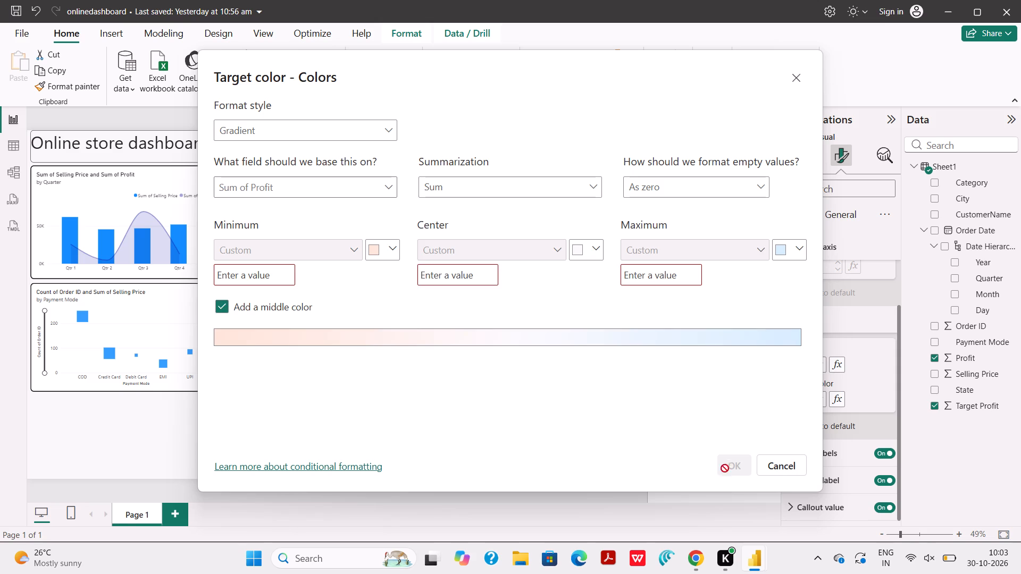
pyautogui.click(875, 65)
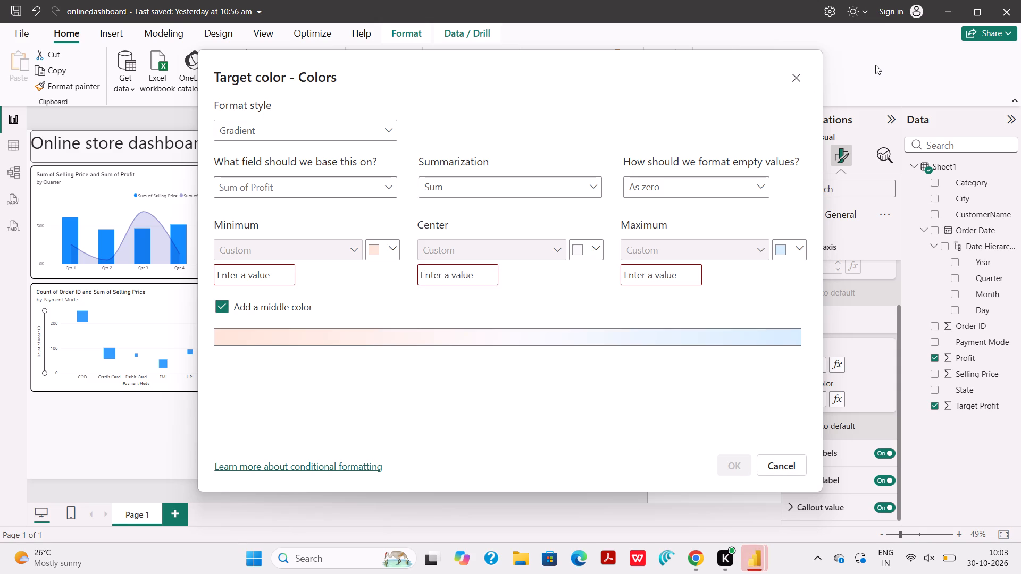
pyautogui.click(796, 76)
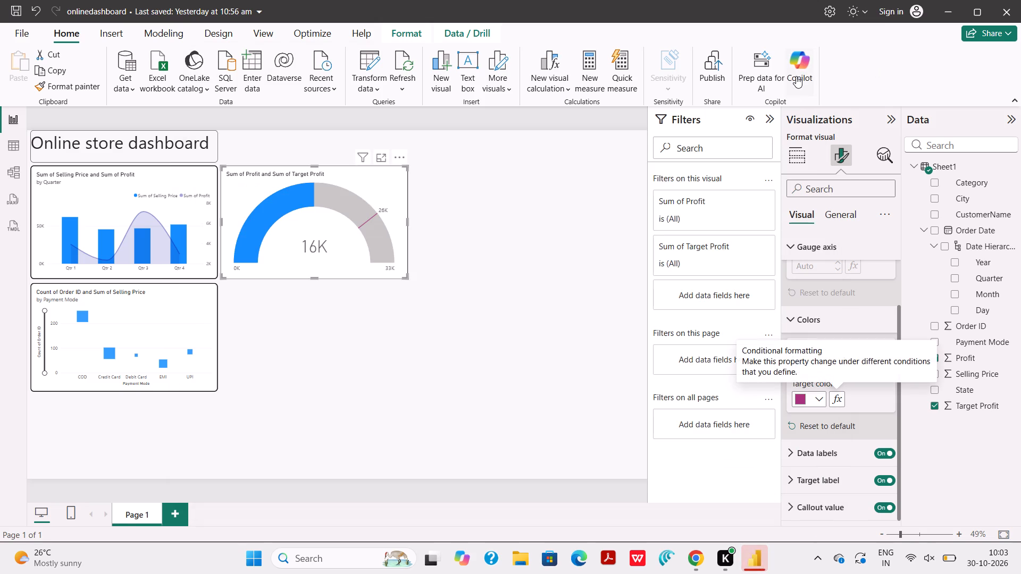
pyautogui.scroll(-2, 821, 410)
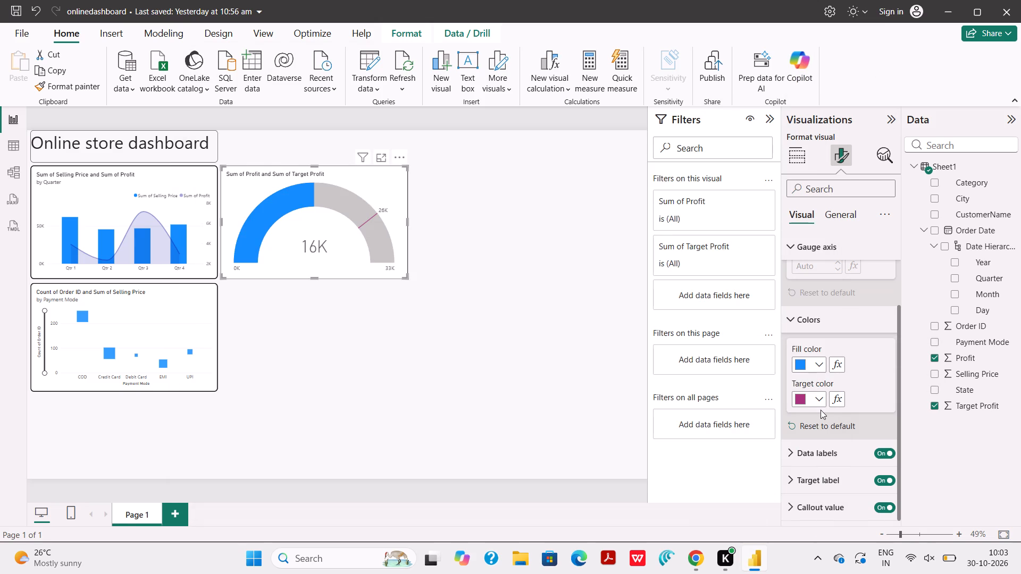
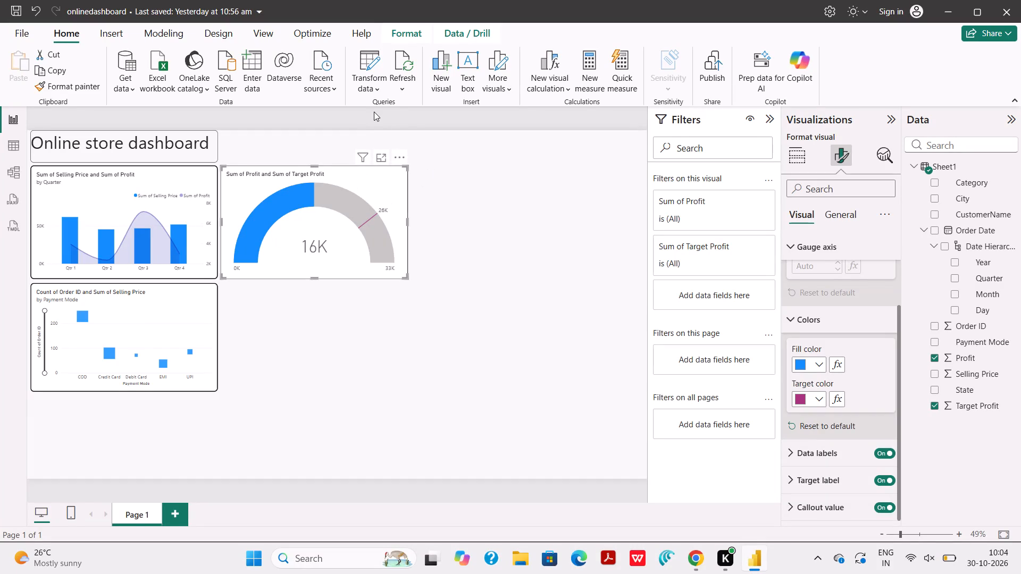
# Insert a waterfall chart and place it in the empty canvas area below the Profit gauge.
pyautogui.click(329, 259)
pyautogui.click(340, 344)
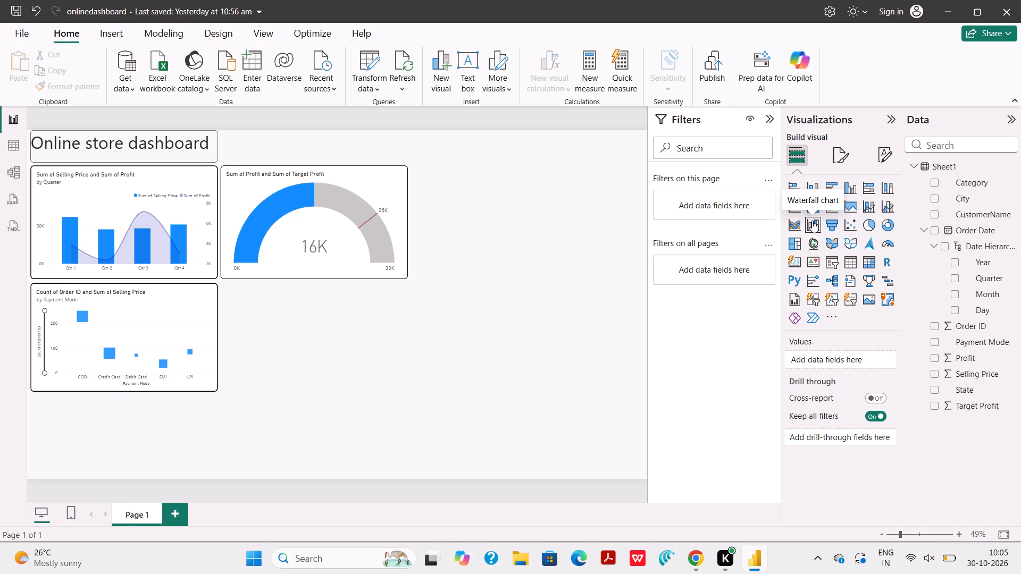
pyautogui.click(812, 222)
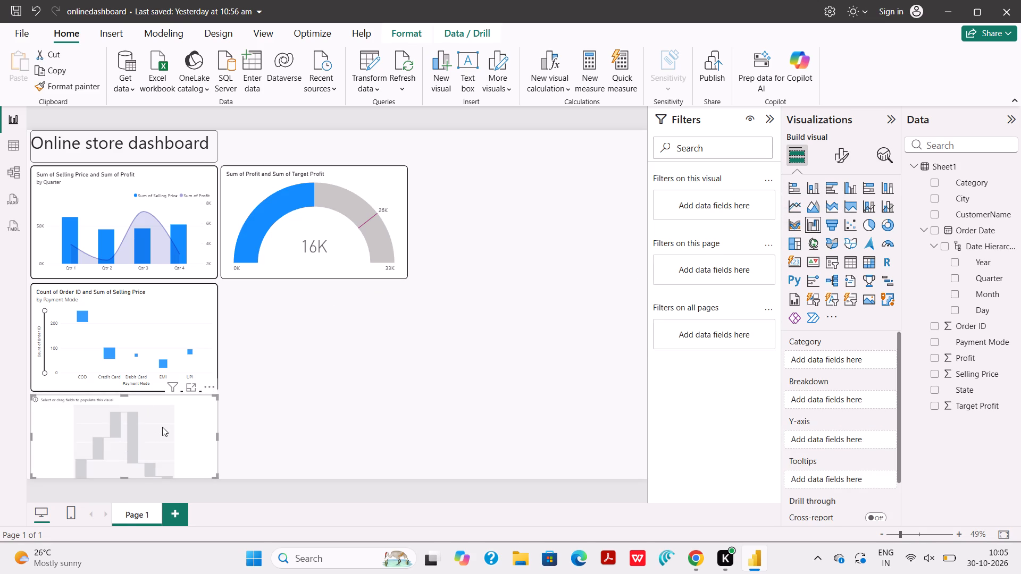
pyautogui.moveTo(162, 418); pyautogui.dragTo(389, 393)
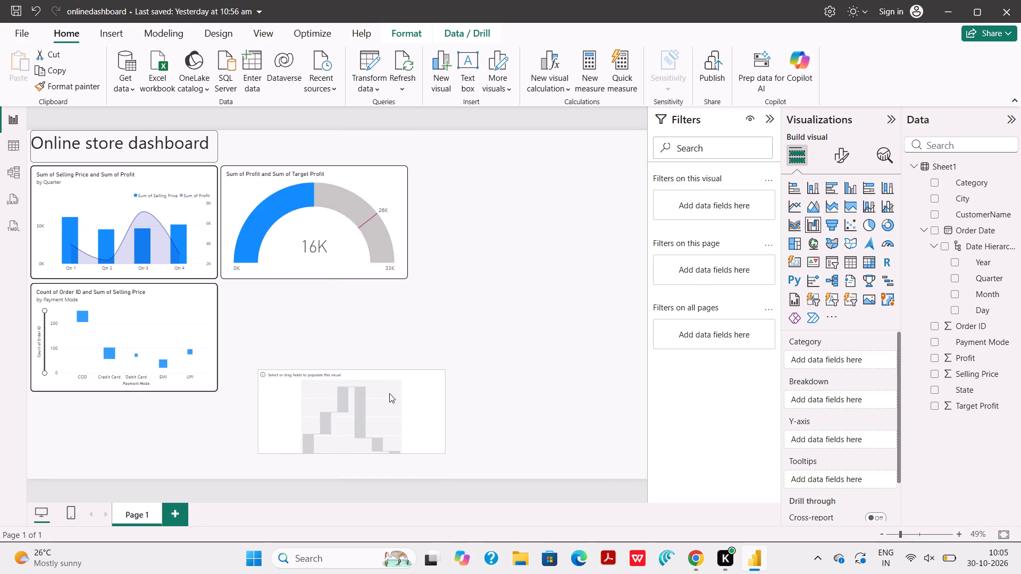
pyautogui.moveTo(389, 393); pyautogui.dragTo(388, 393)
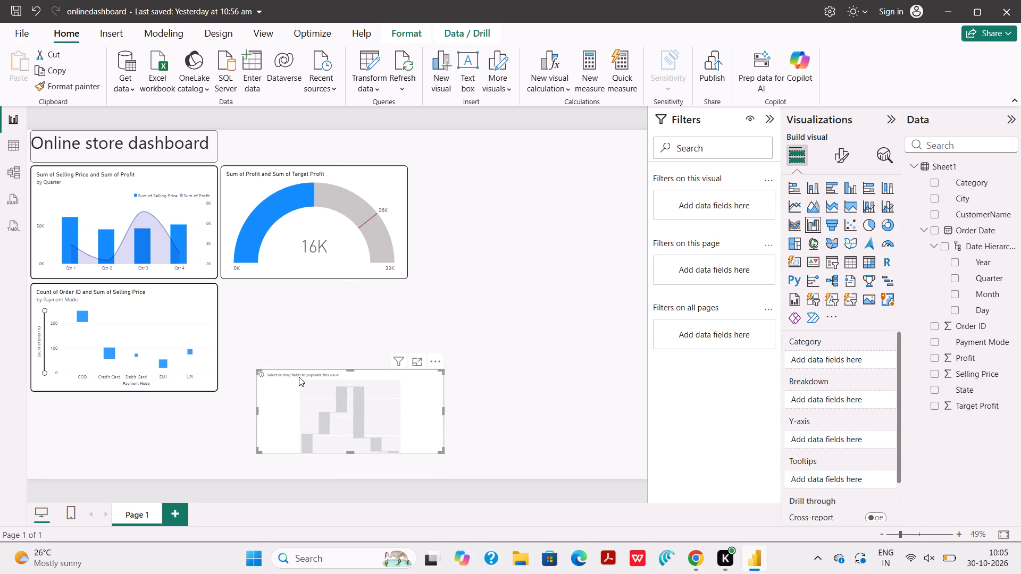
pyautogui.moveTo(305, 384); pyautogui.dragTo(294, 334)
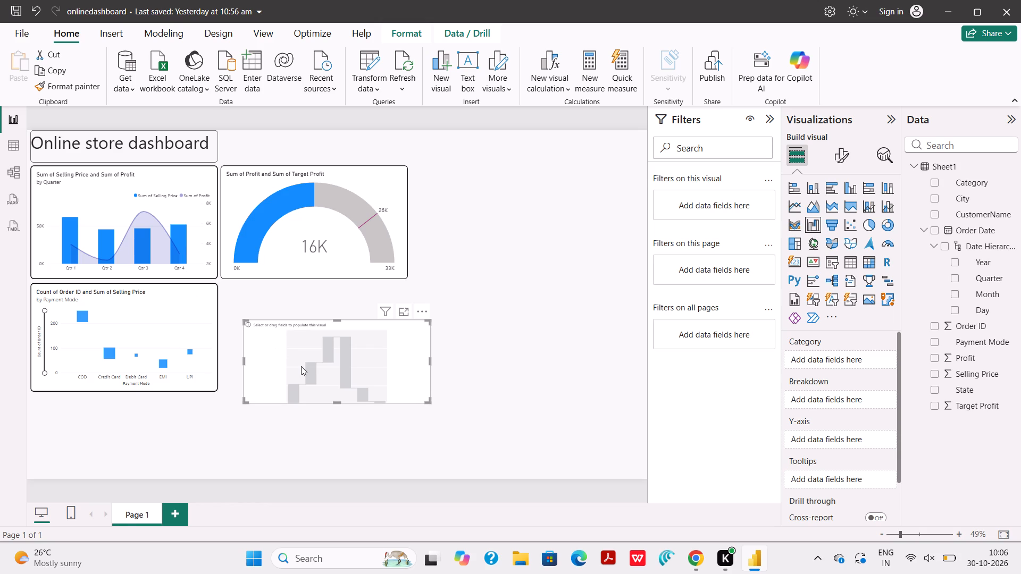
pyautogui.click(407, 379)
# Assign the Order Date Month field to the waterfall chart's category and Profit to its Y-axis.
pyautogui.moveTo(991, 291); pyautogui.dragTo(852, 357)
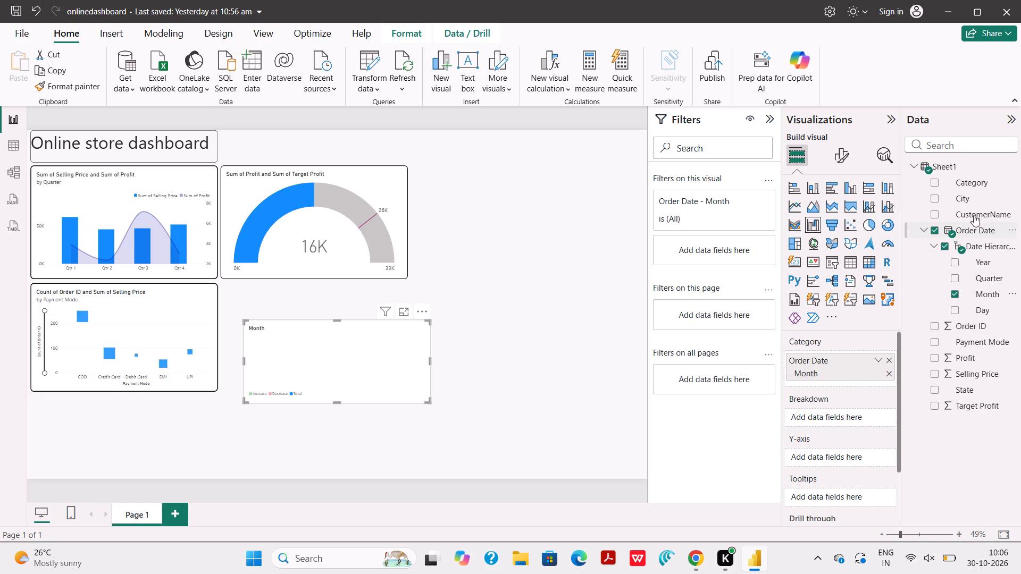
pyautogui.moveTo(957, 358); pyautogui.dragTo(880, 419)
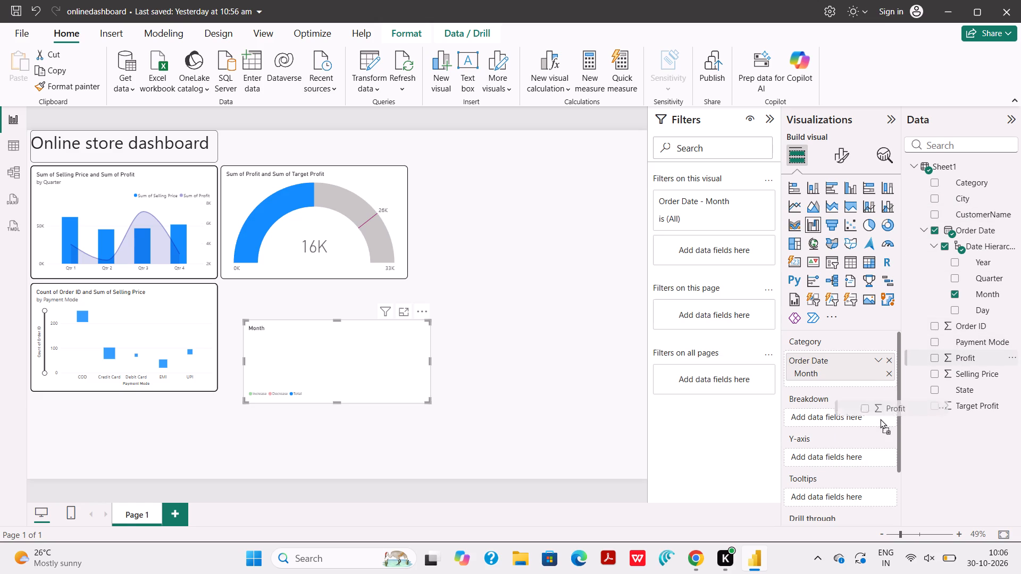
pyautogui.moveTo(880, 419); pyautogui.dragTo(848, 457)
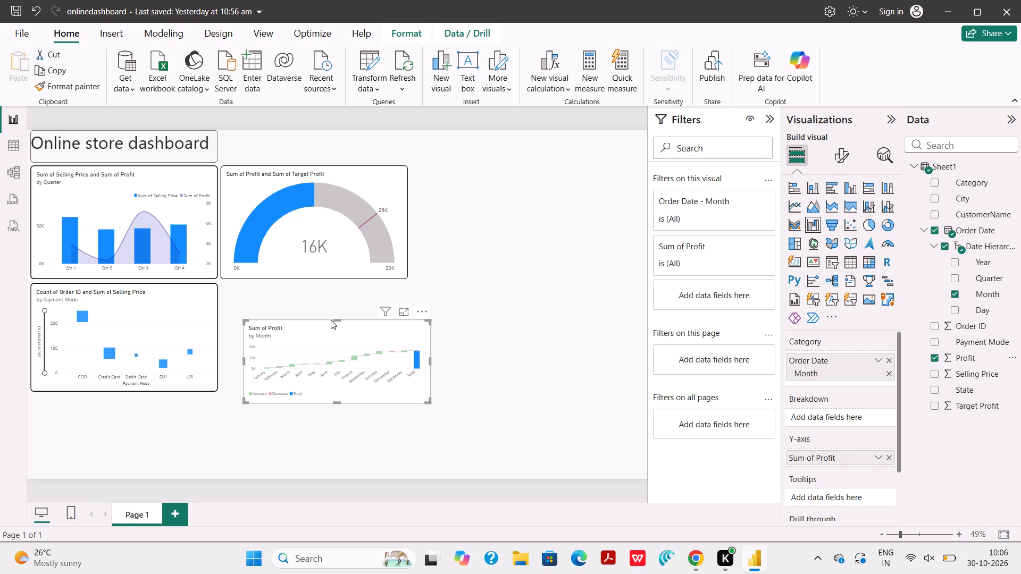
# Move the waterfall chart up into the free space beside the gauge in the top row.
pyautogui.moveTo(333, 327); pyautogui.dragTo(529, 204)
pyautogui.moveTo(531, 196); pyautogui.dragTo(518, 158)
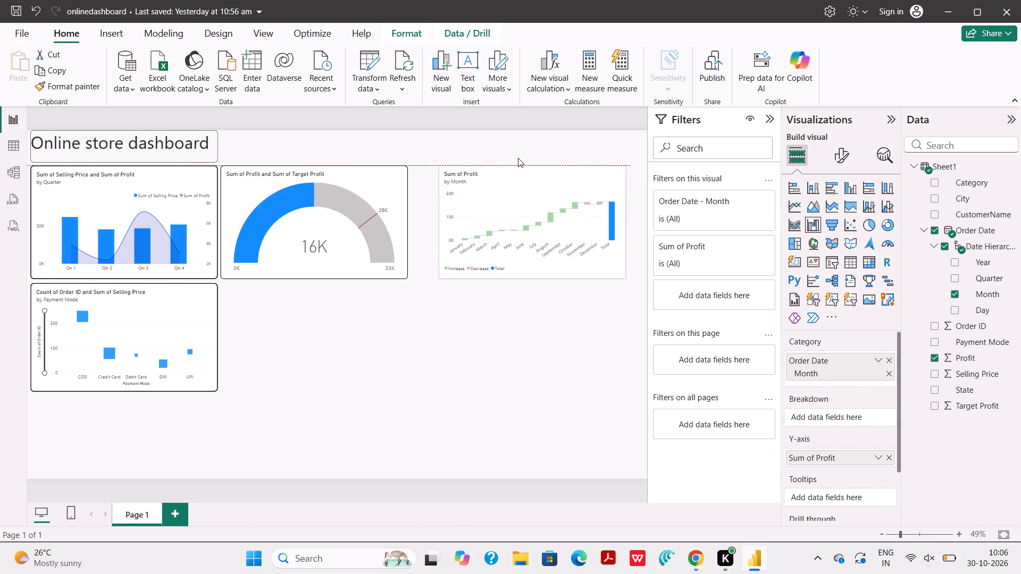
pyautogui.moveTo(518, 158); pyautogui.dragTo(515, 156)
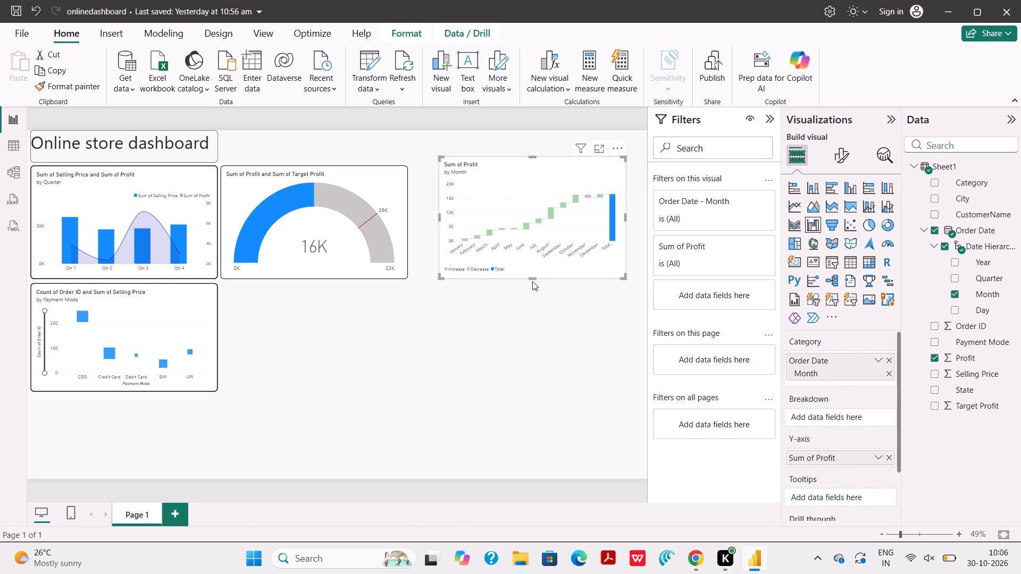
# Resize the waterfall chart so it is slightly wider and considerably taller than the gauge.
pyautogui.click(532, 281)
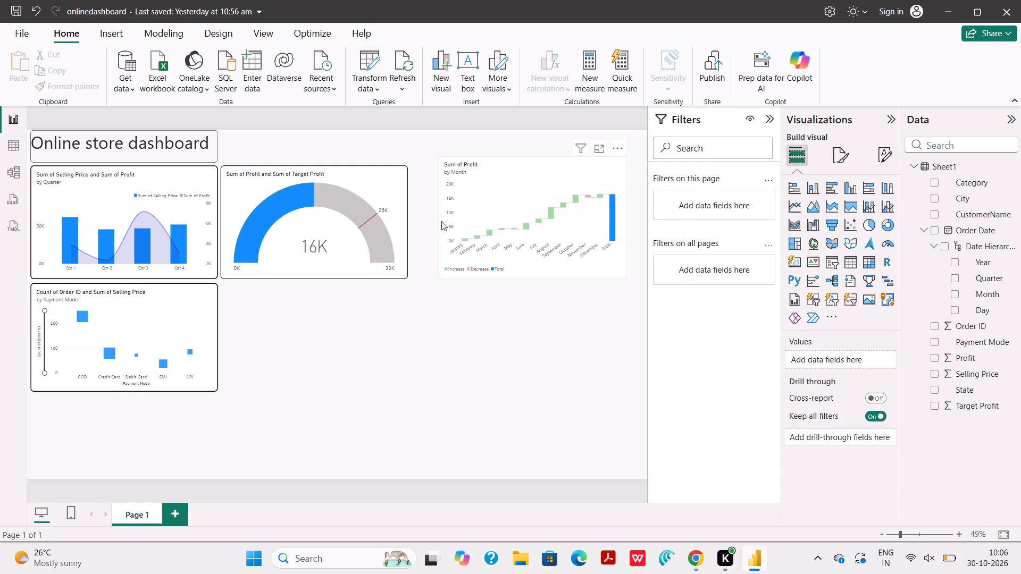
pyautogui.click(446, 212)
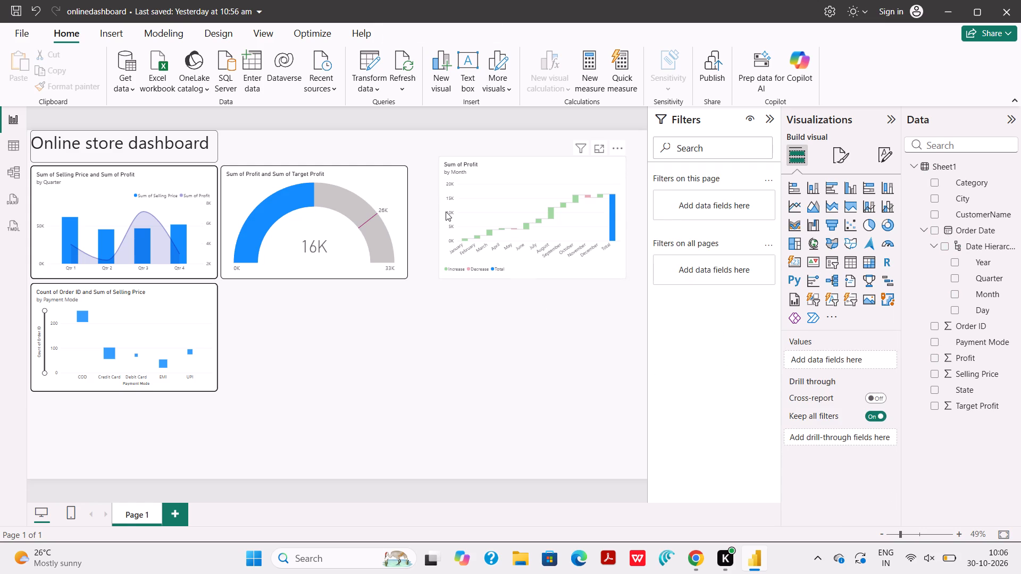
pyautogui.moveTo(437, 214); pyautogui.dragTo(416, 216)
pyautogui.click(443, 217)
pyautogui.moveTo(439, 216); pyautogui.dragTo(413, 232)
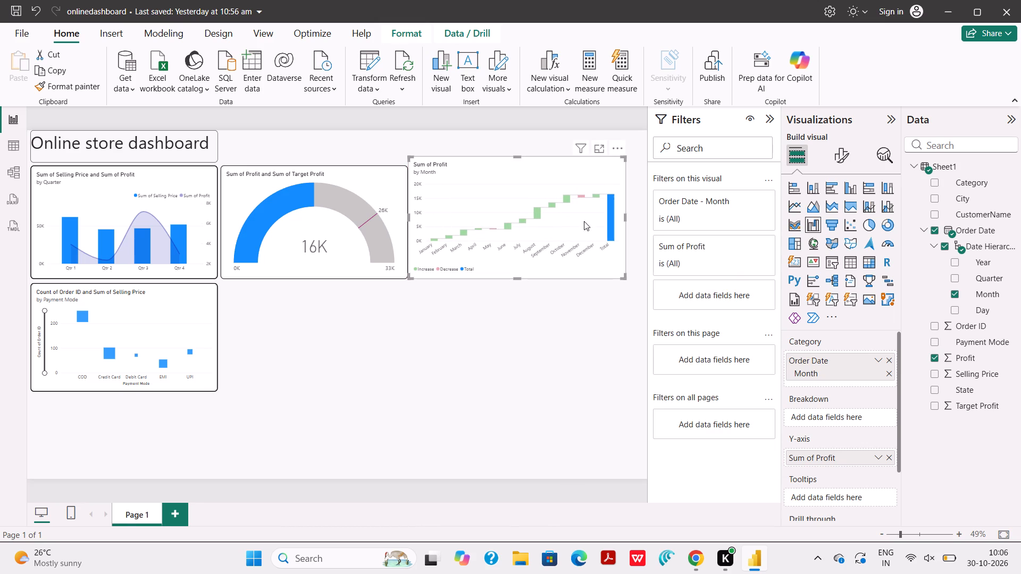
pyautogui.moveTo(557, 223); pyautogui.dragTo(564, 229)
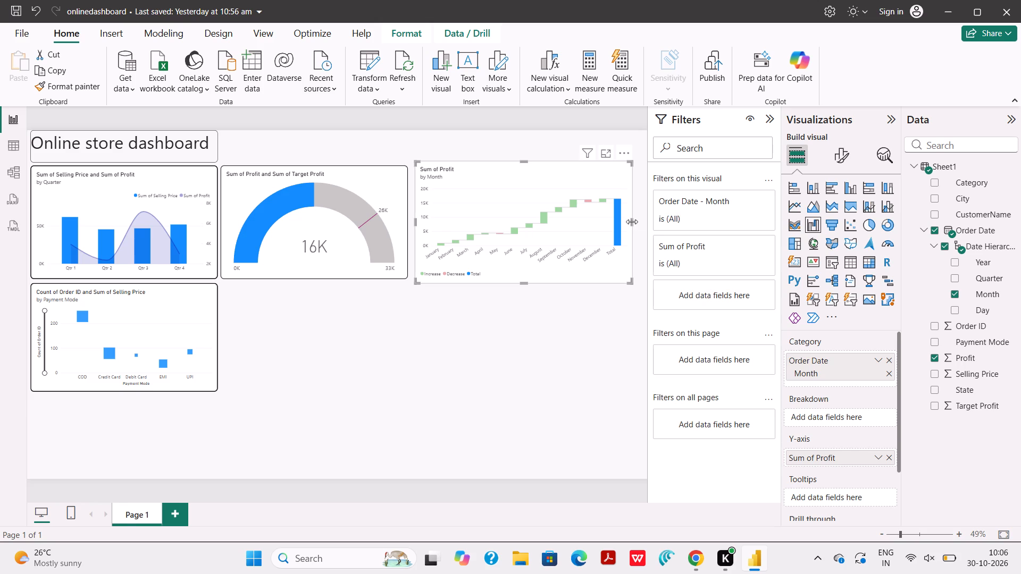
pyautogui.moveTo(631, 222); pyautogui.dragTo(554, 236)
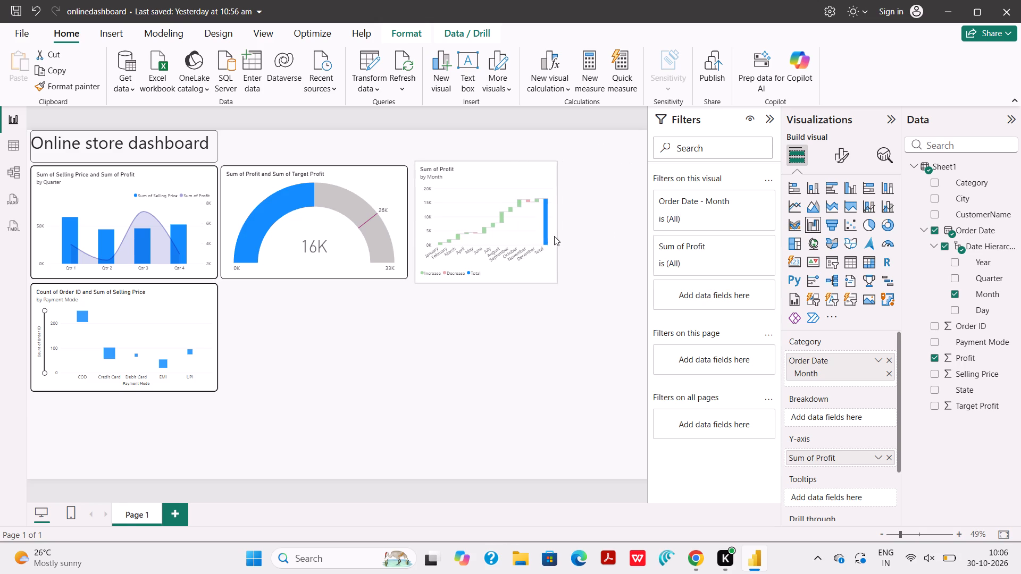
pyautogui.moveTo(554, 236); pyautogui.dragTo(618, 233)
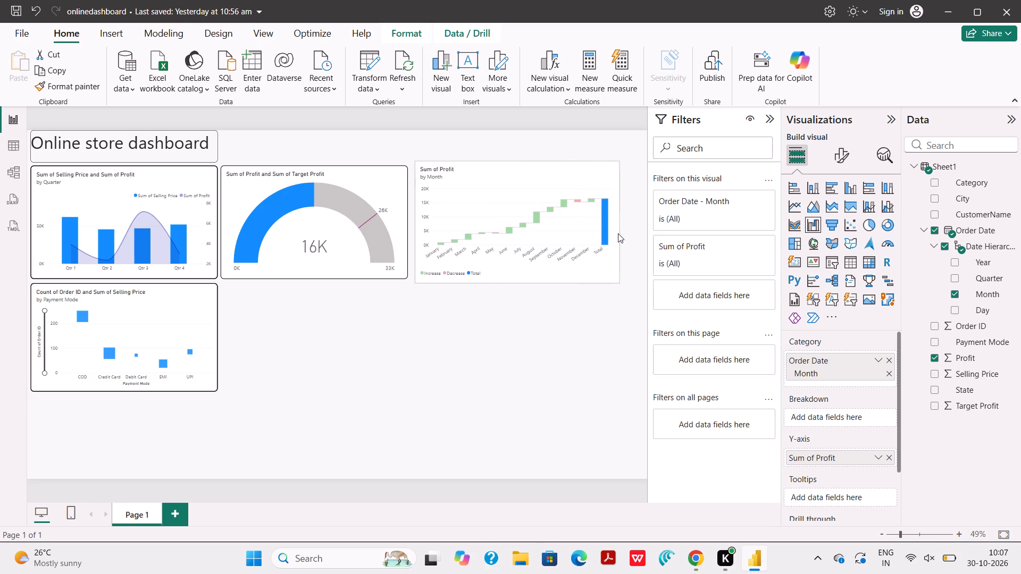
pyautogui.moveTo(515, 284); pyautogui.dragTo(515, 303)
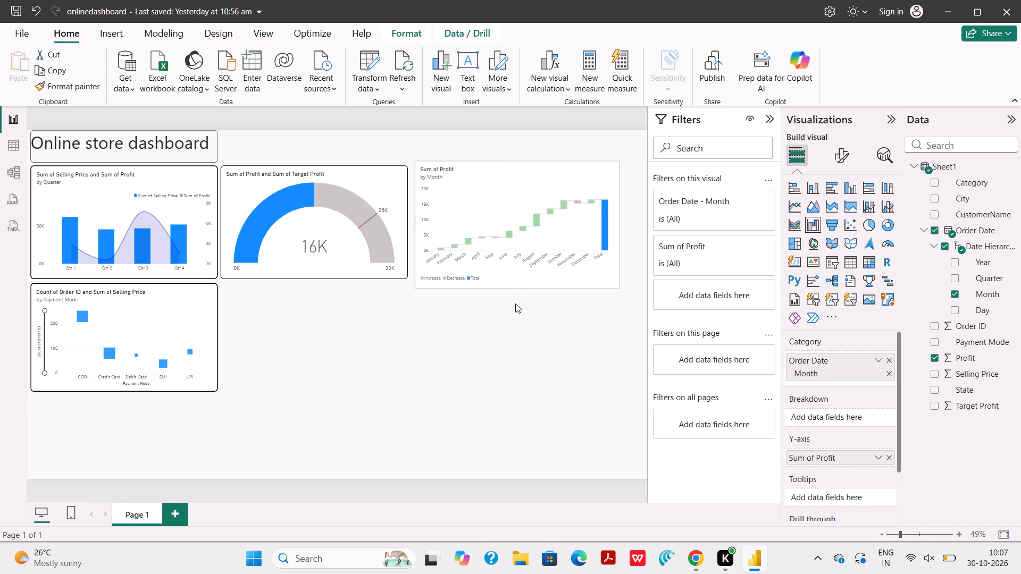
pyautogui.moveTo(515, 303); pyautogui.dragTo(515, 340)
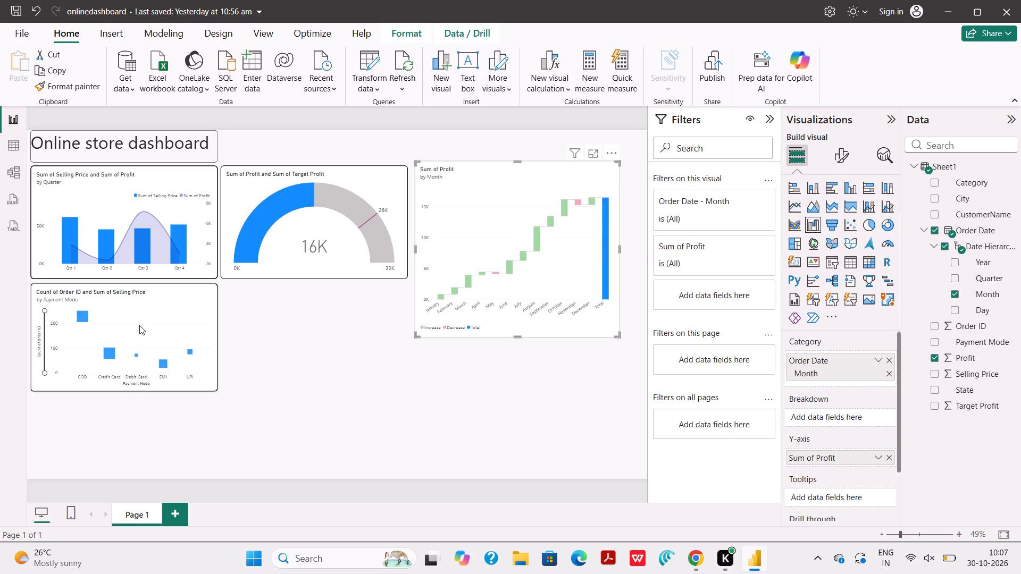
# Move the payment mode scatter chart out of the way and place the waterfall chart directly below the combo chart.
pyautogui.moveTo(139, 331); pyautogui.dragTo(282, 384)
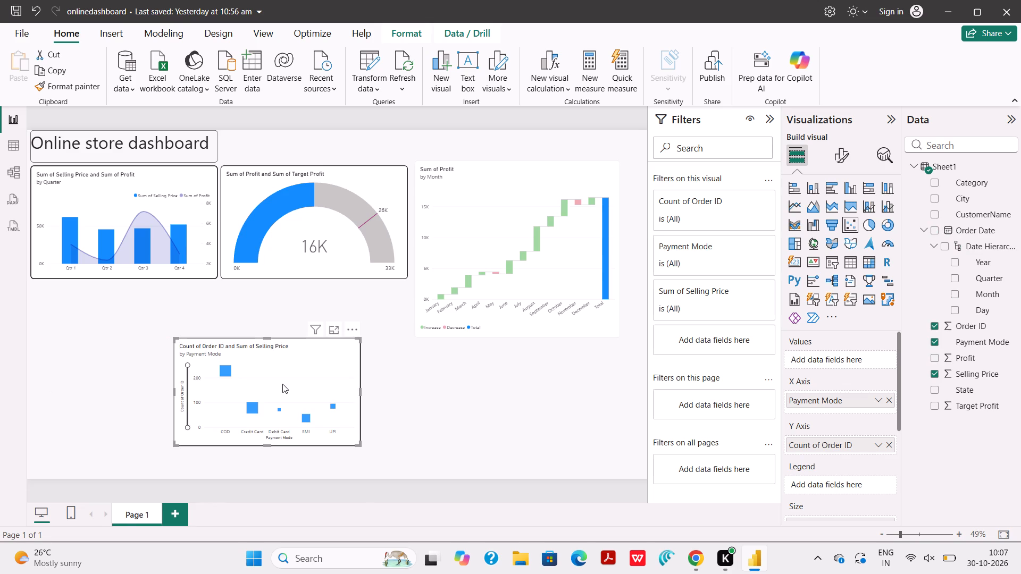
pyautogui.moveTo(282, 384); pyautogui.dragTo(425, 408)
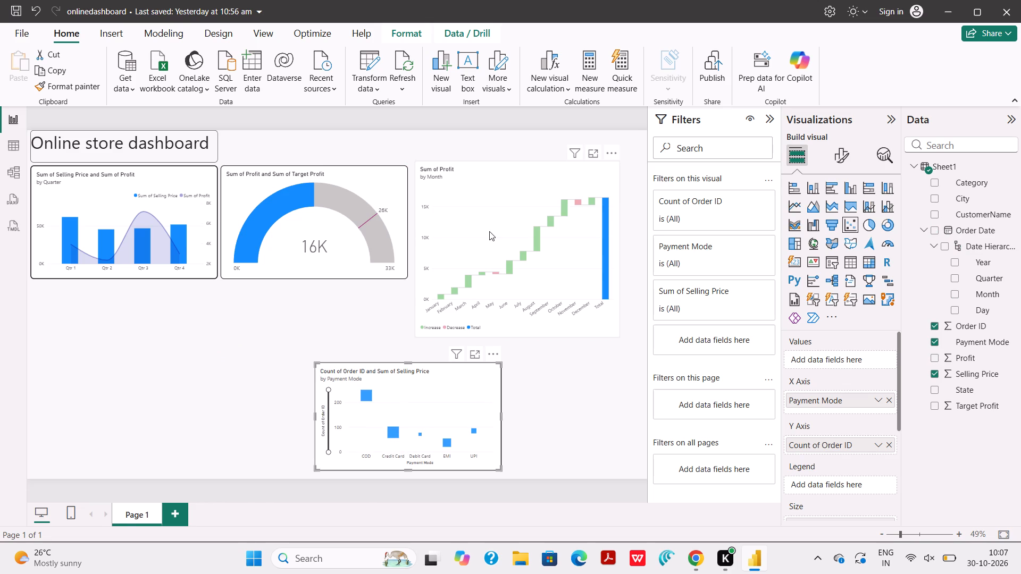
pyautogui.moveTo(489, 231); pyautogui.dragTo(121, 347)
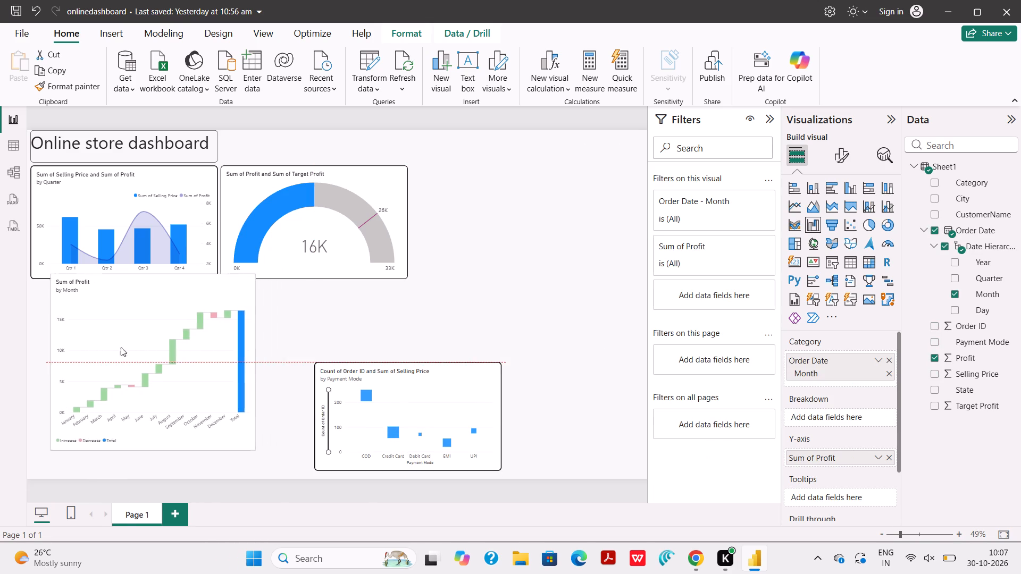
pyautogui.moveTo(121, 347); pyautogui.dragTo(88, 351)
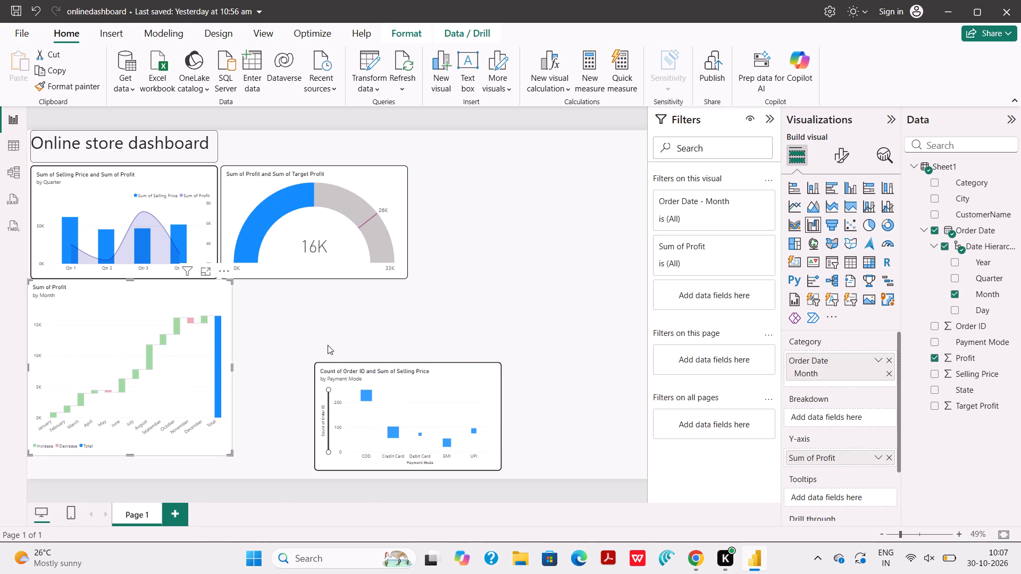
# Move the scatter chart to the end of the top row and shift the gauge right, away from the combo chart.
pyautogui.moveTo(370, 396); pyautogui.dragTo(488, 230)
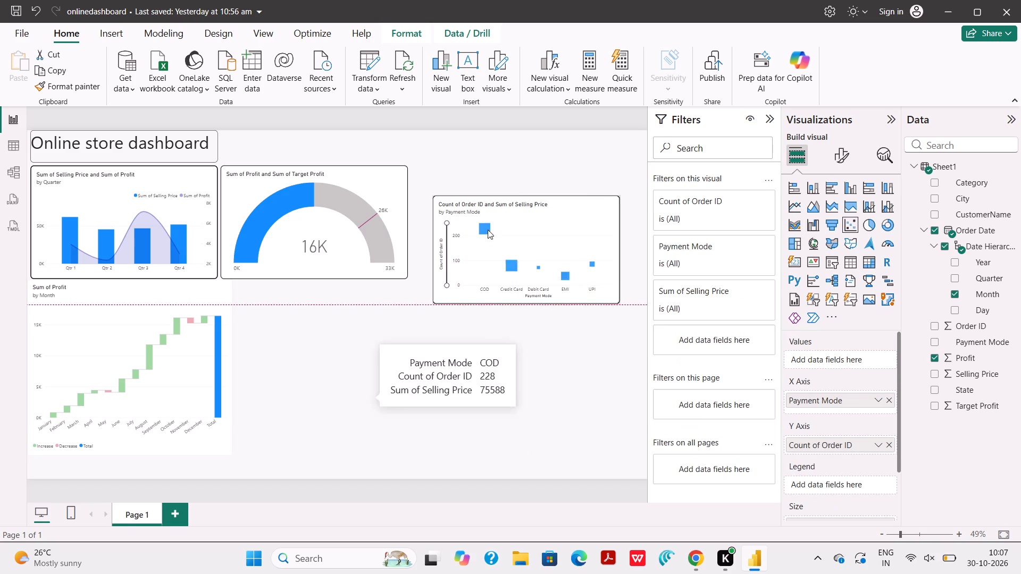
pyautogui.moveTo(336, 248); pyautogui.dragTo(336, 249)
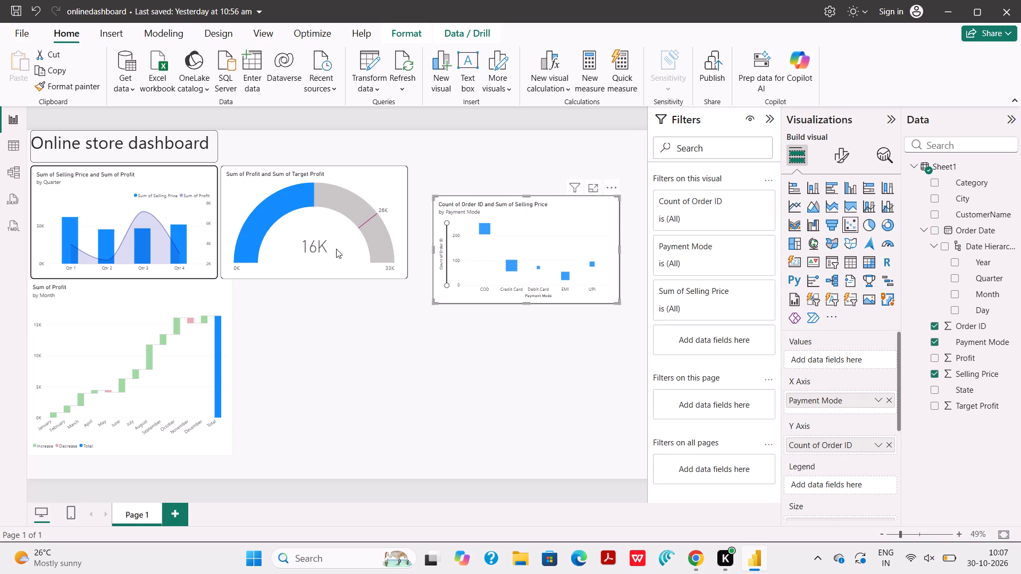
pyautogui.moveTo(336, 249); pyautogui.dragTo(357, 252)
pyautogui.moveTo(516, 269); pyautogui.dragTo(546, 223)
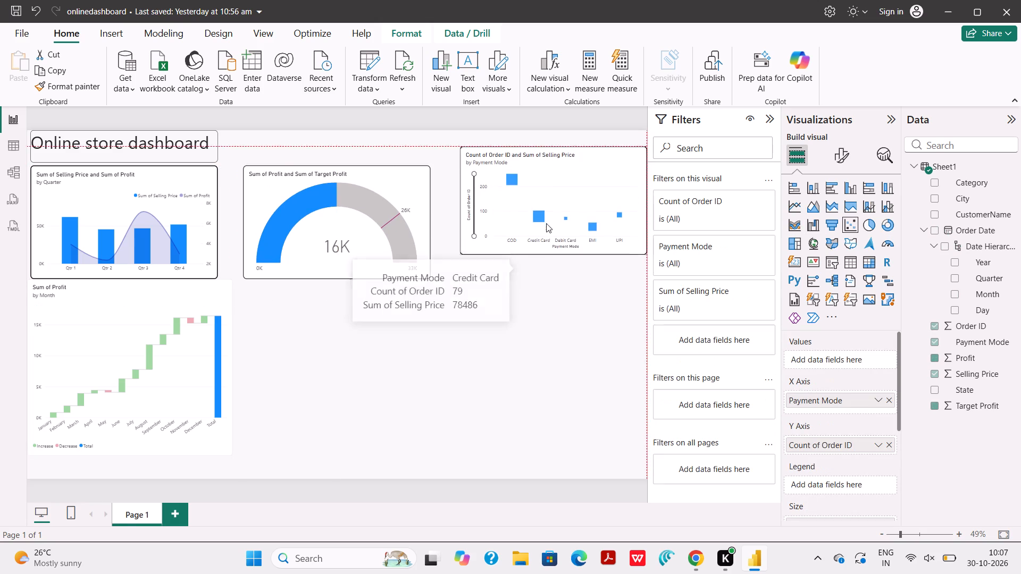
pyautogui.moveTo(546, 223); pyautogui.dragTo(536, 240)
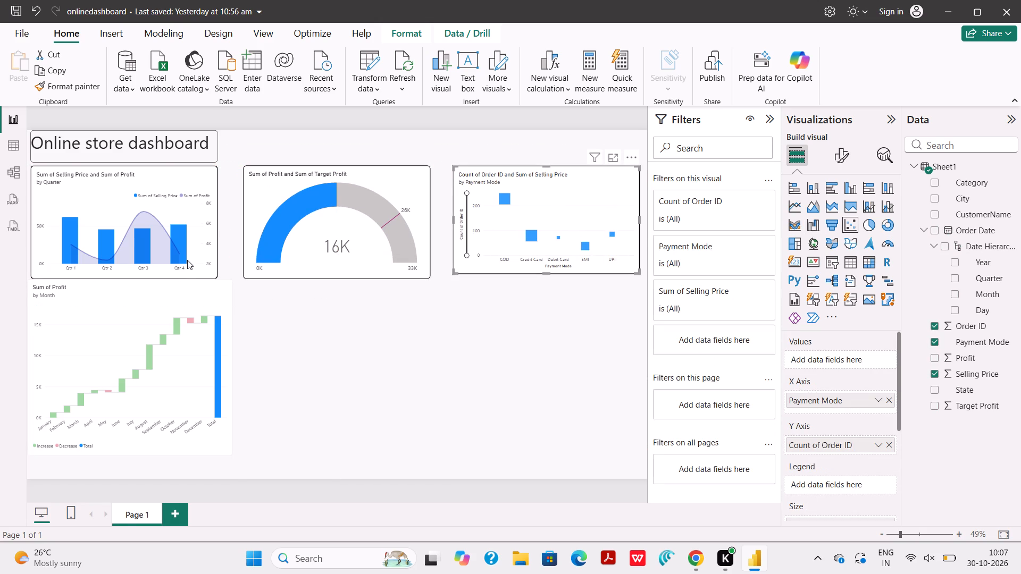
# Widen the Selling Price and Profit combo chart to match the waterfall chart's right edge.
pyautogui.click(187, 260)
pyautogui.moveTo(213, 274); pyautogui.dragTo(235, 275)
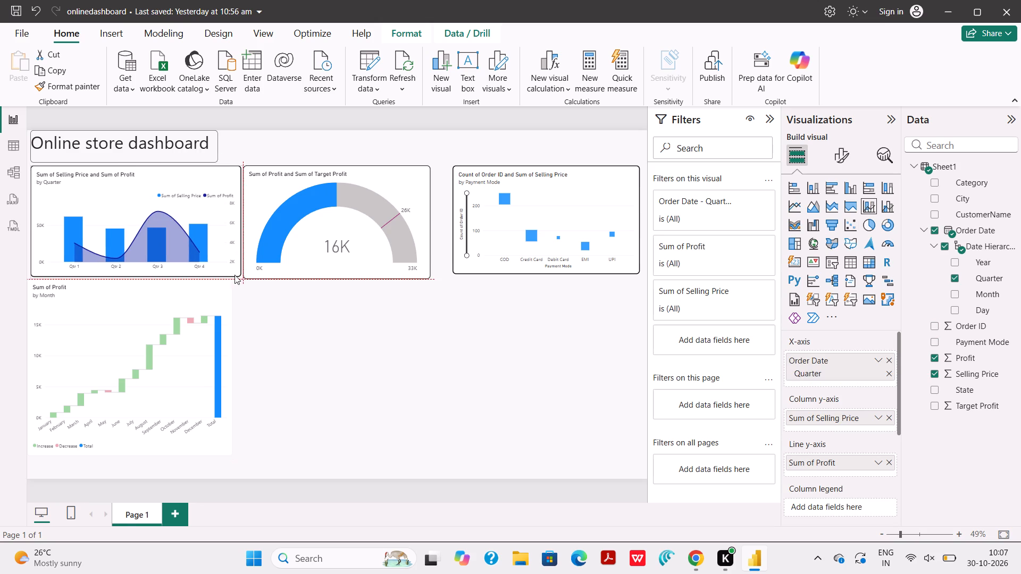
pyautogui.moveTo(235, 275); pyautogui.dragTo(231, 276)
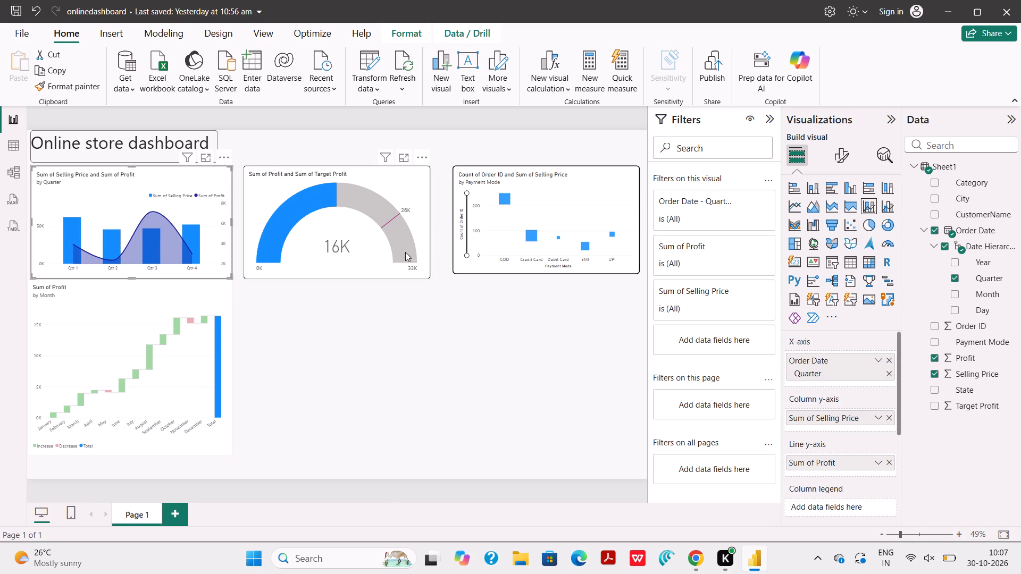
# Widen the gauge almost to the scatter chart and align its bottom edge with the combo chart's.
pyautogui.click(421, 268)
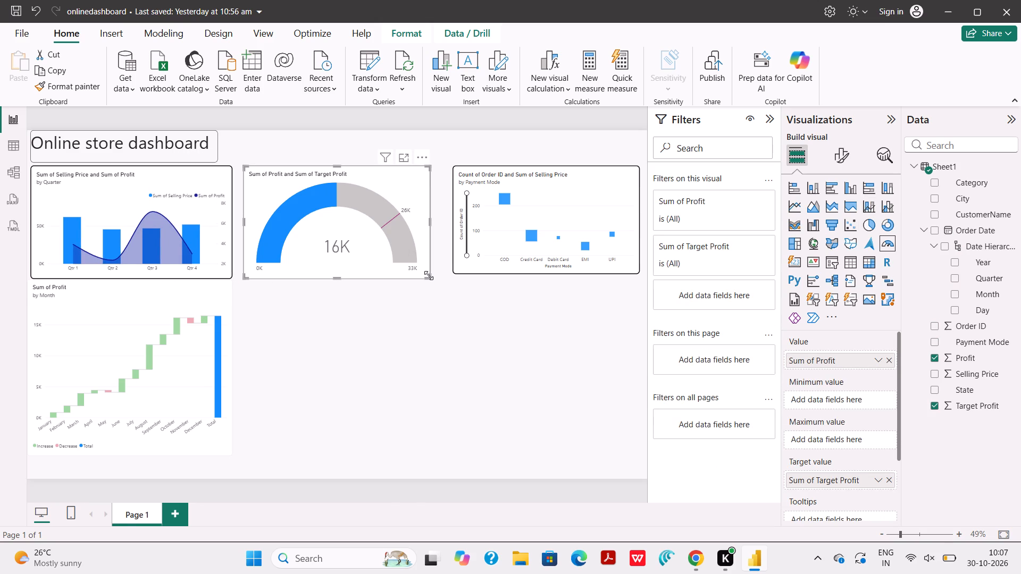
pyautogui.moveTo(429, 276); pyautogui.dragTo(446, 281)
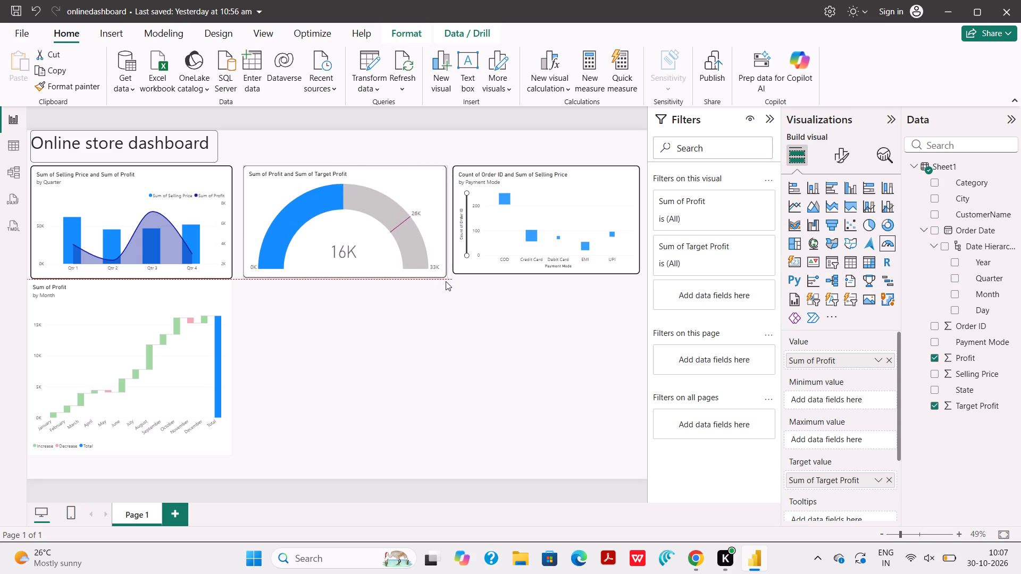
pyautogui.click(513, 257)
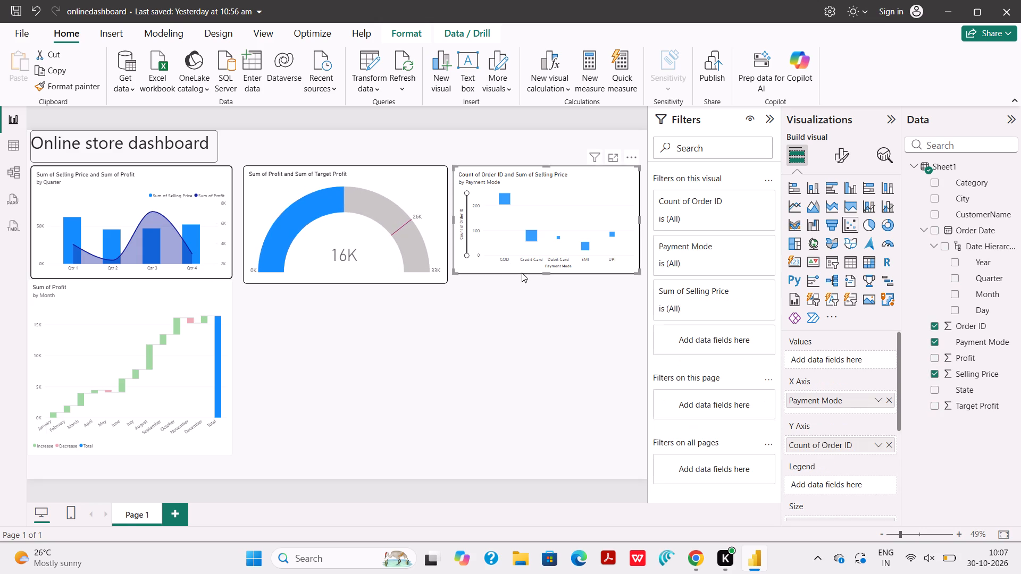
pyautogui.click(338, 280)
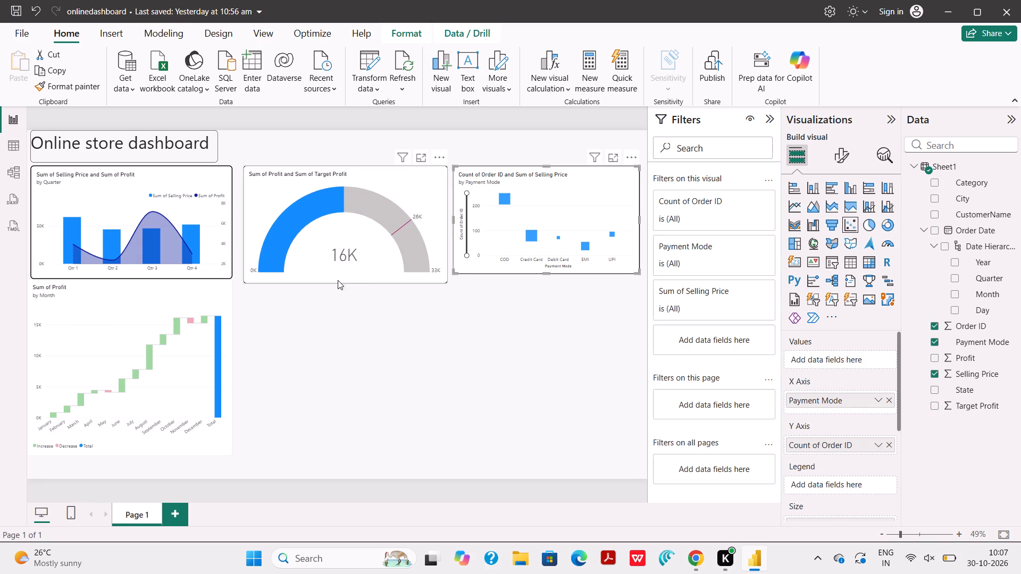
pyautogui.click(342, 281)
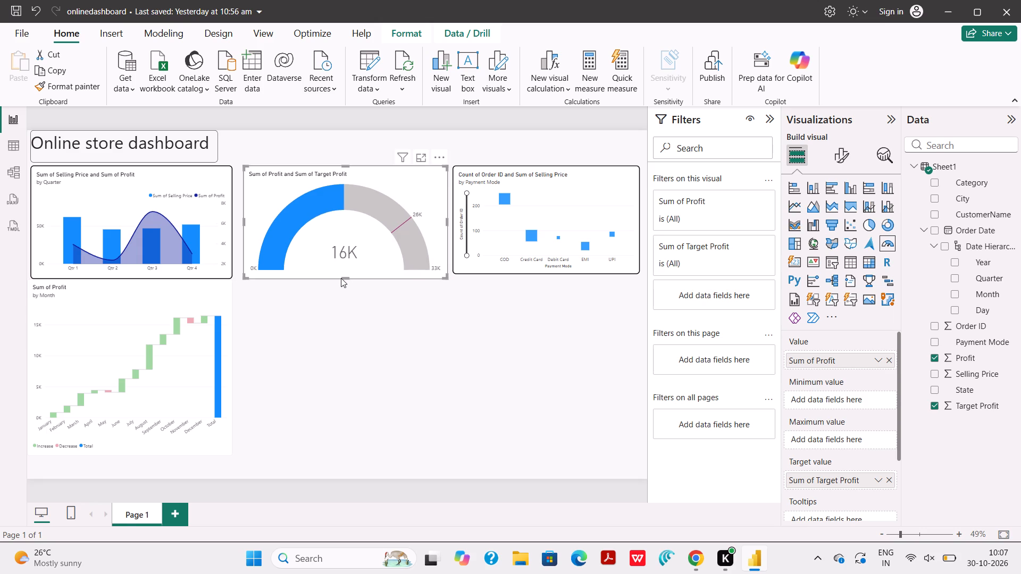
# Extend the payment mode scatter chart's height downward so its bottom edge aligns with the gauge and combo chart.
pyautogui.click(562, 272)
pyautogui.moveTo(548, 274); pyautogui.dragTo(547, 281)
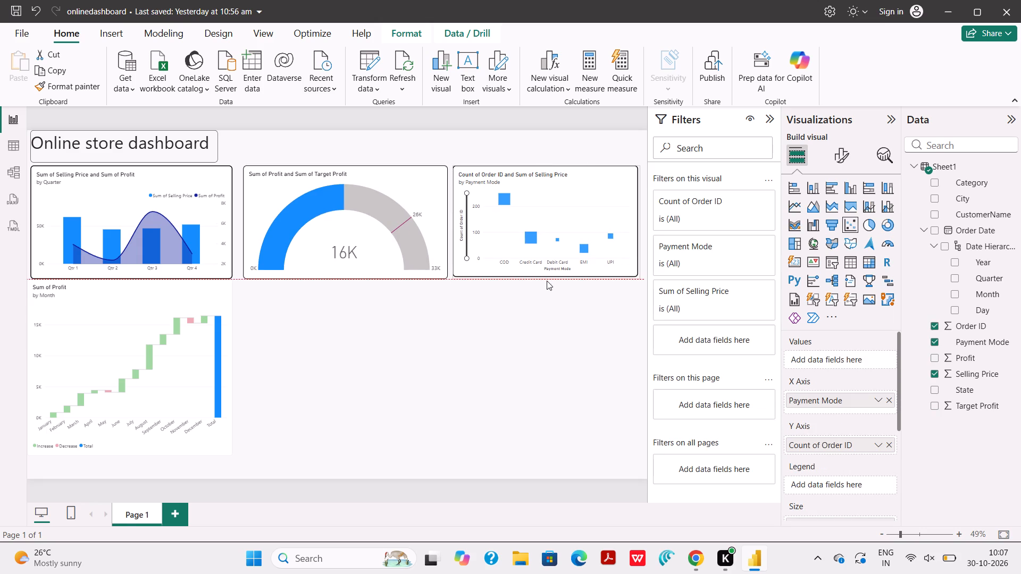
pyautogui.moveTo(547, 281); pyautogui.dragTo(546, 282)
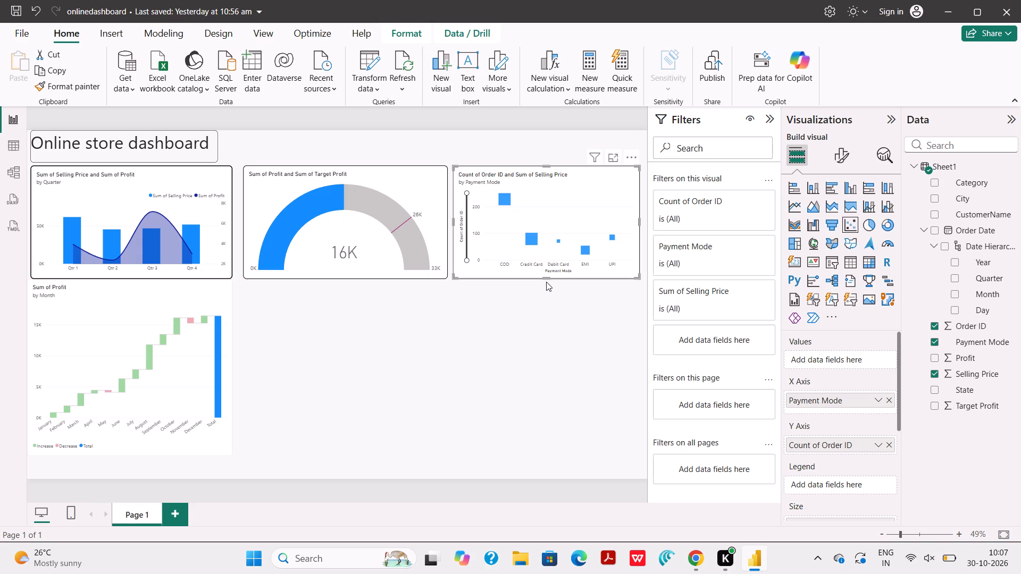
# Shift the monthly Profit waterfall chart slightly down to leave a gap below the combo chart, aligning their left edges.
pyautogui.moveTo(73, 348); pyautogui.dragTo(72, 354)
pyautogui.moveTo(72, 354); pyautogui.dragTo(72, 357)
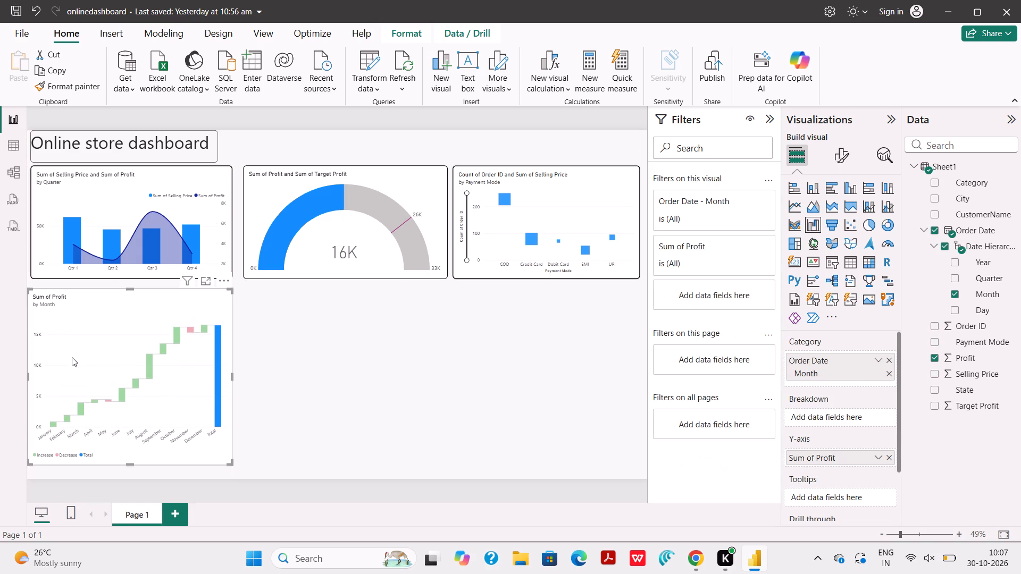
pyautogui.click(72, 357)
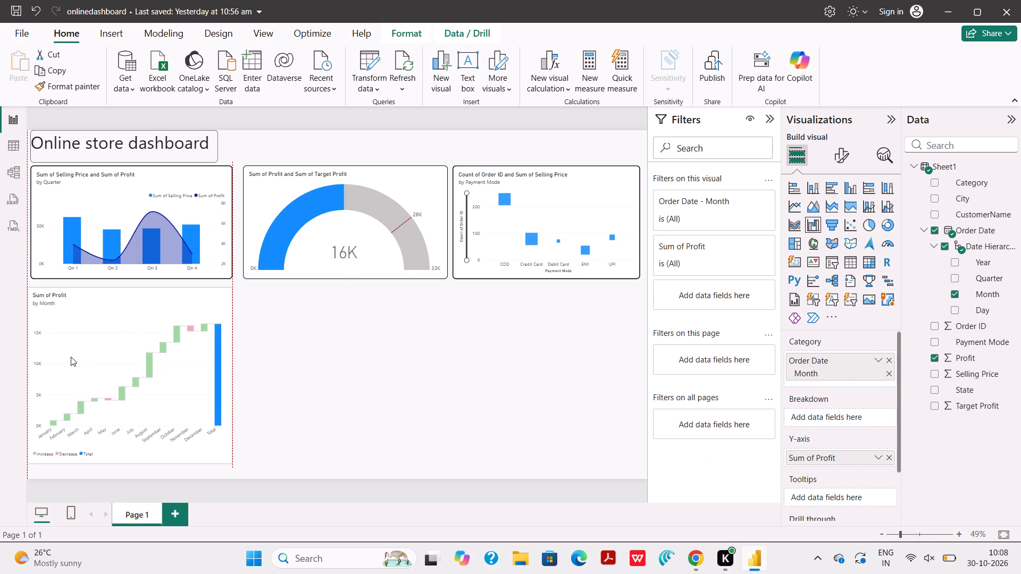
pyautogui.click(74, 360)
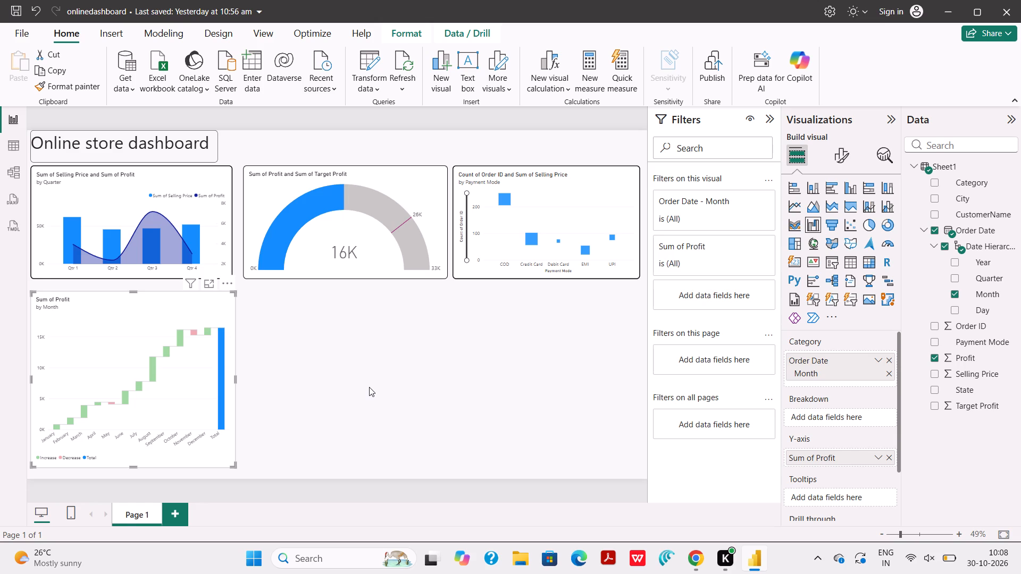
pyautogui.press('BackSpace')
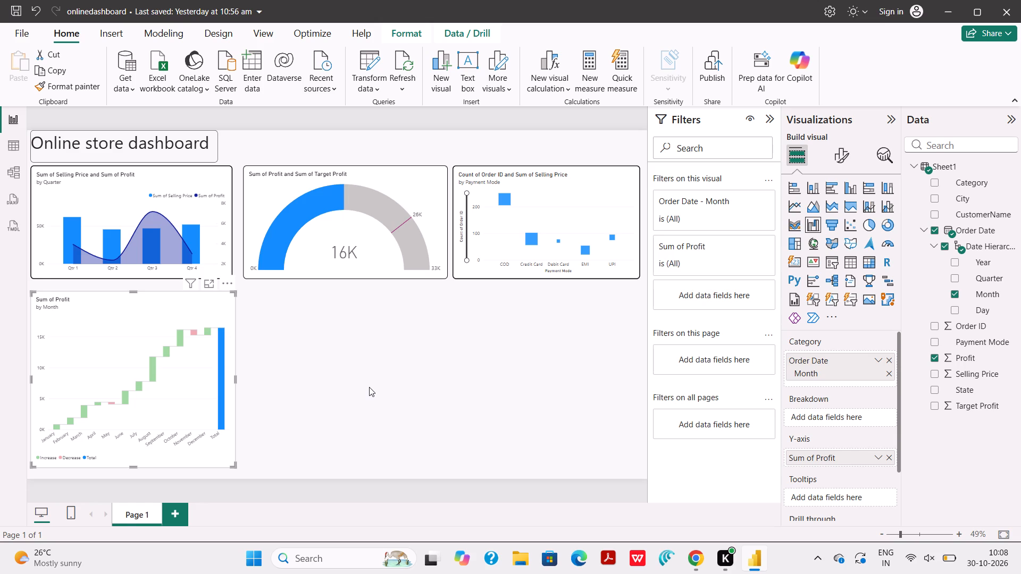
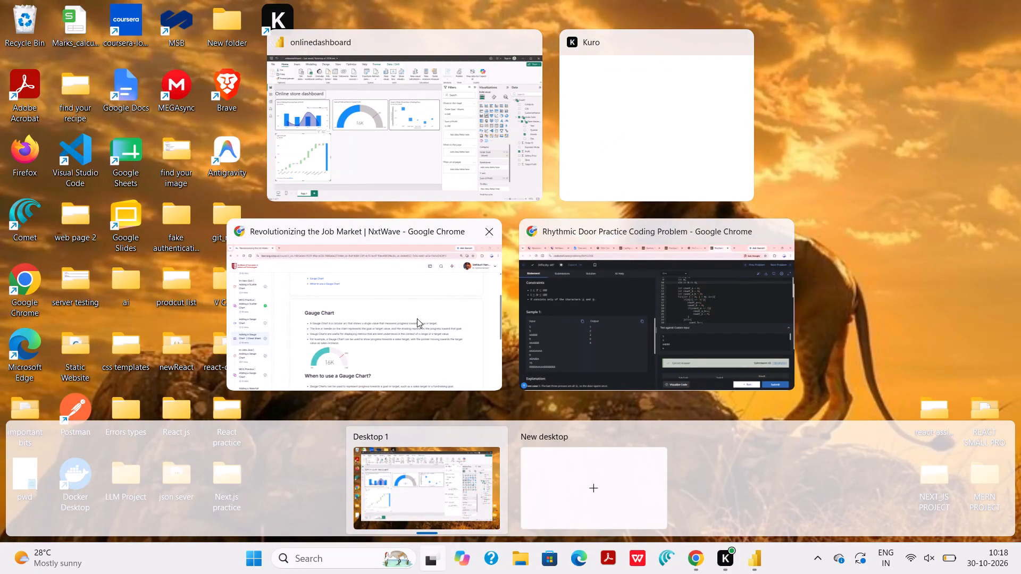
# Switch to the course page in Chrome, open the "Adding a Gauge Chart" video lesson and watch its introduction.
pyautogui.click(411, 315)
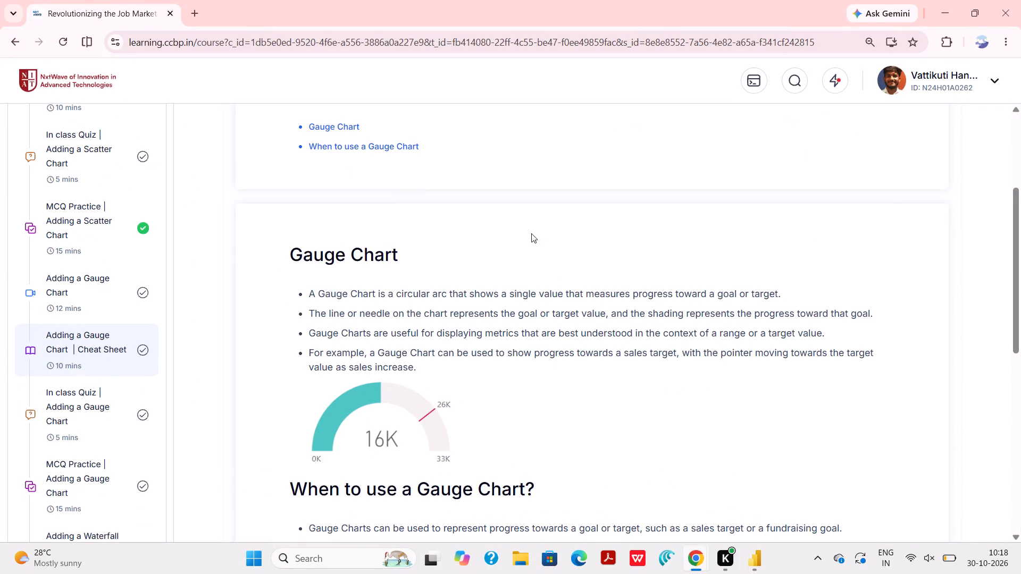
pyautogui.click(93, 288)
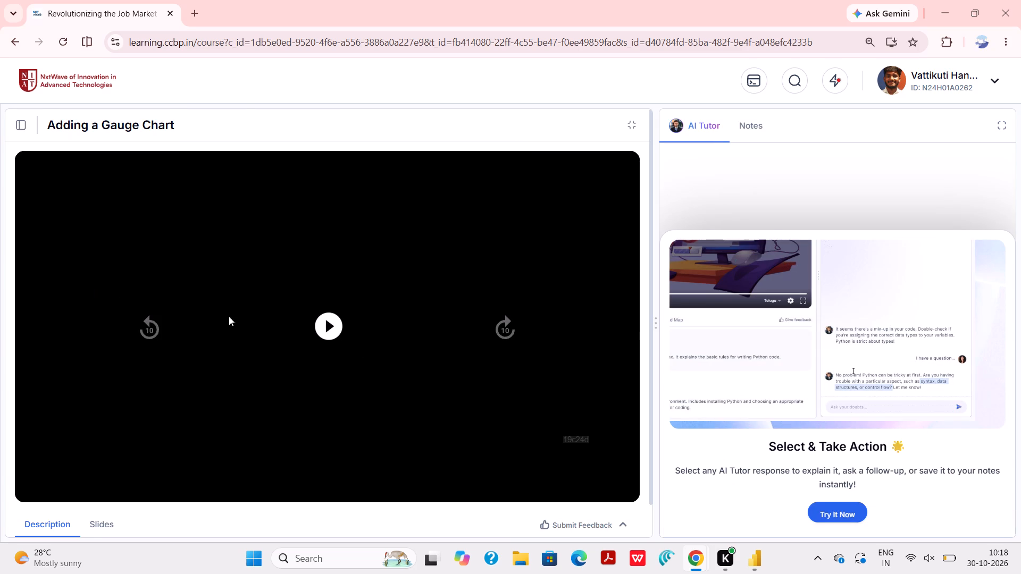
pyautogui.click(334, 327)
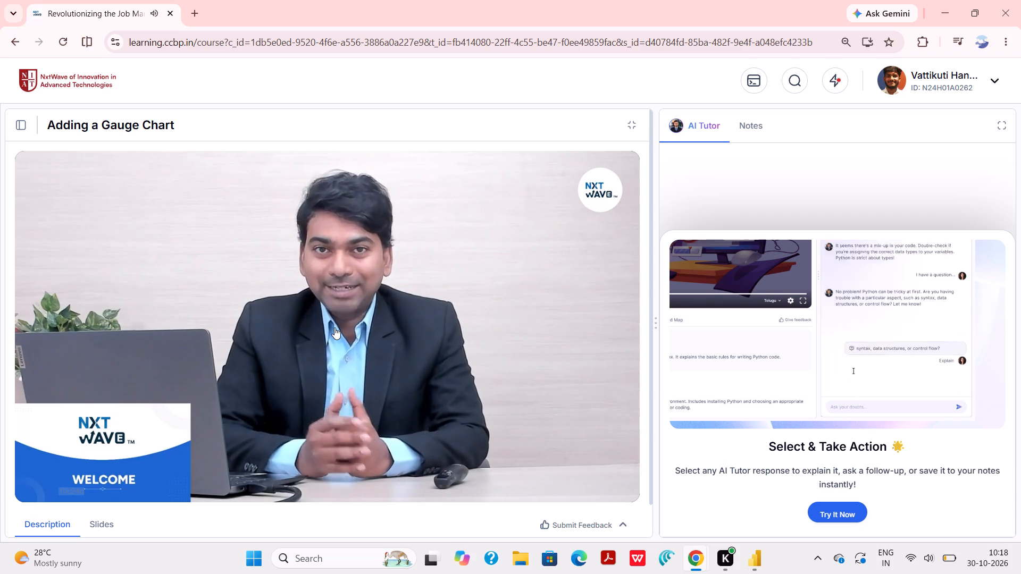
pyautogui.press('space')
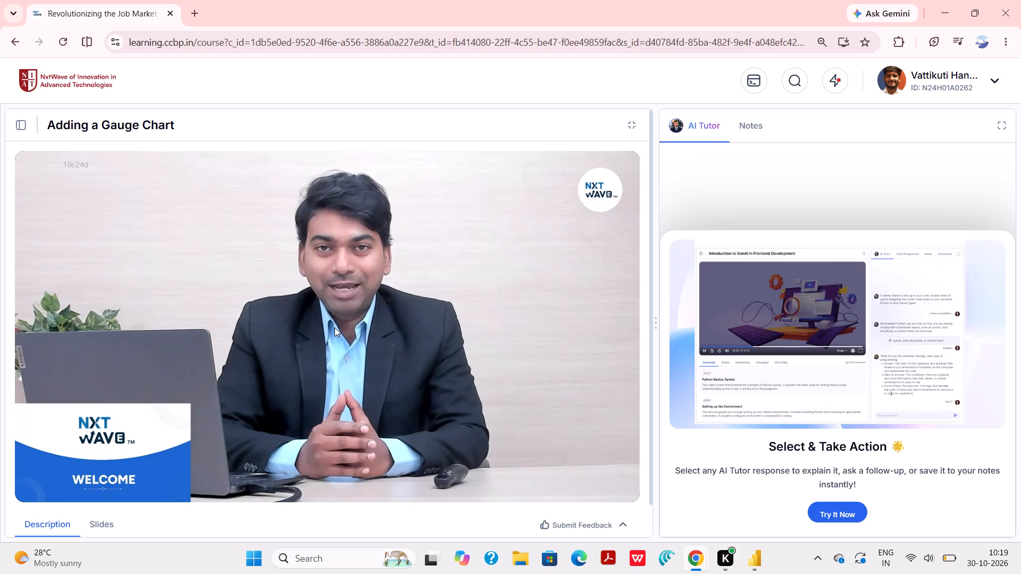
pyautogui.press('space')
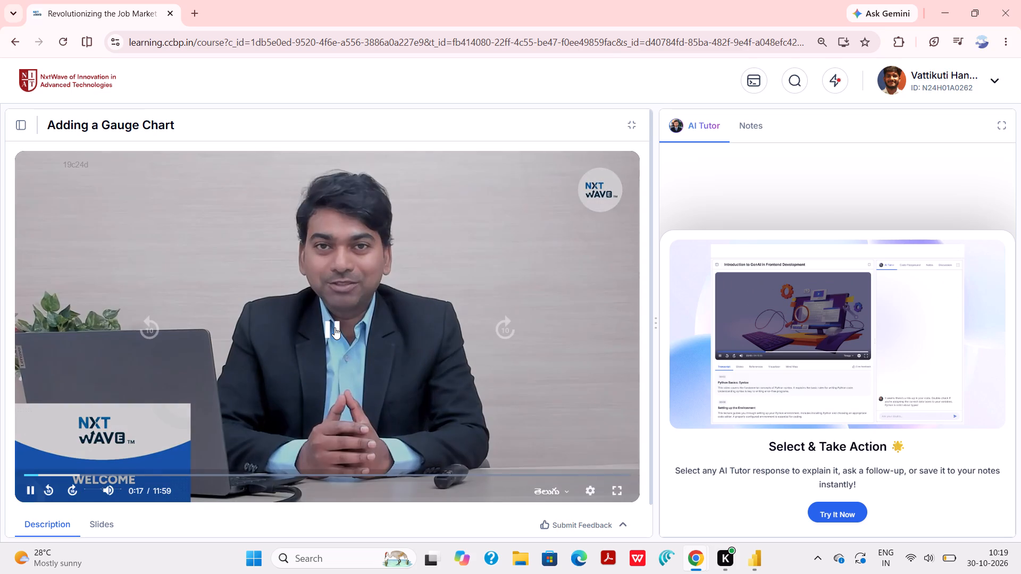
pyautogui.press('space')
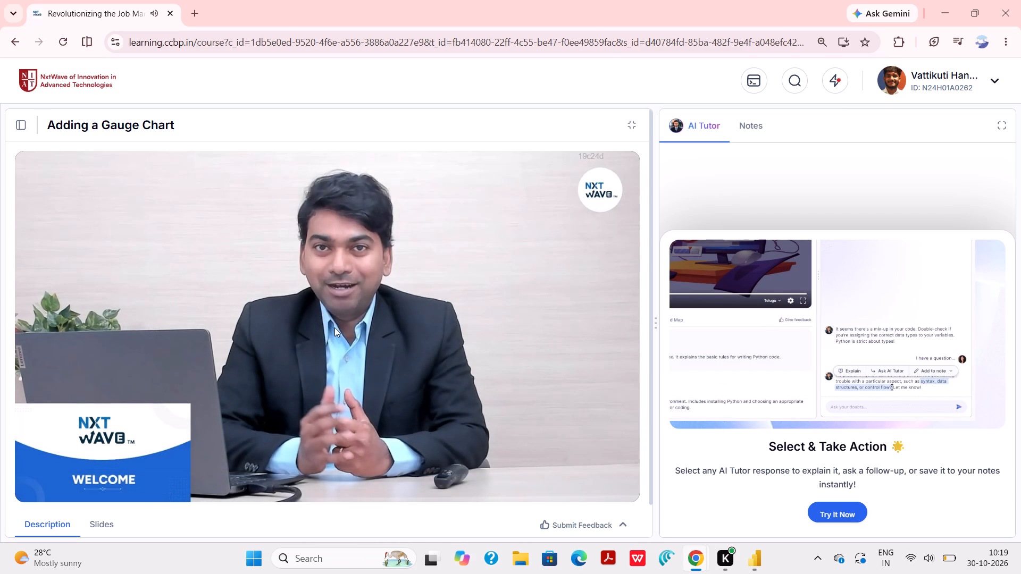
pyautogui.press('space')
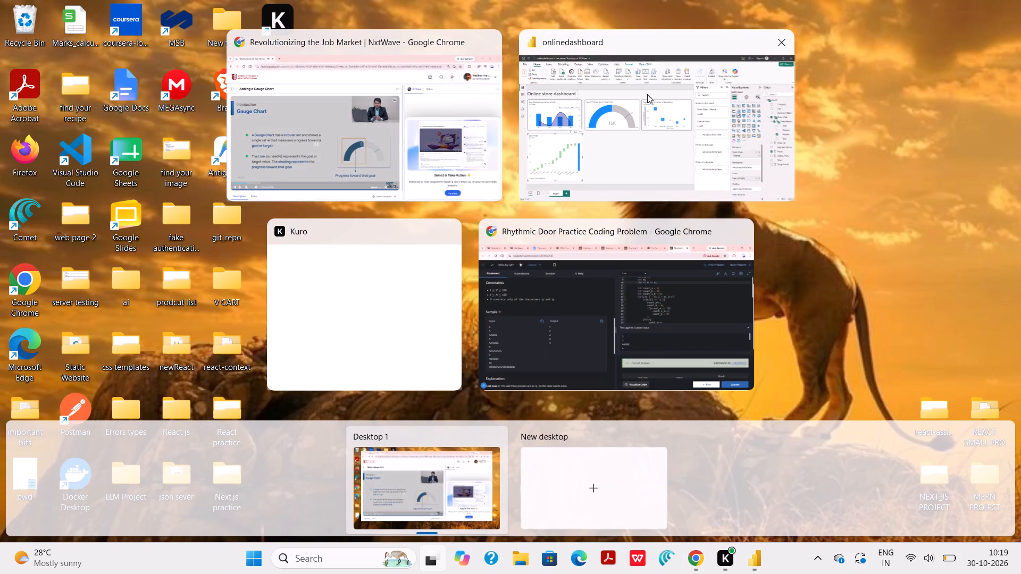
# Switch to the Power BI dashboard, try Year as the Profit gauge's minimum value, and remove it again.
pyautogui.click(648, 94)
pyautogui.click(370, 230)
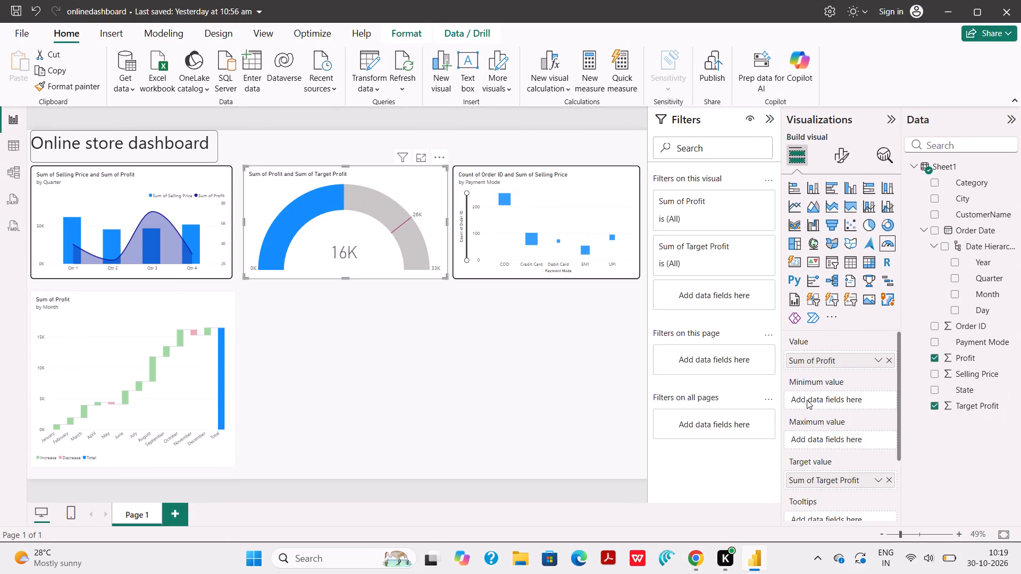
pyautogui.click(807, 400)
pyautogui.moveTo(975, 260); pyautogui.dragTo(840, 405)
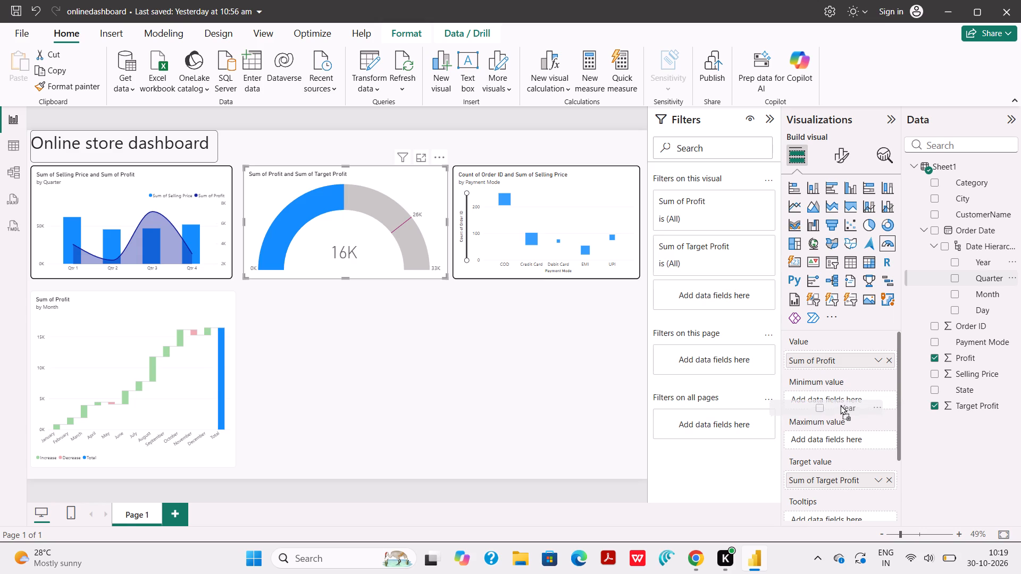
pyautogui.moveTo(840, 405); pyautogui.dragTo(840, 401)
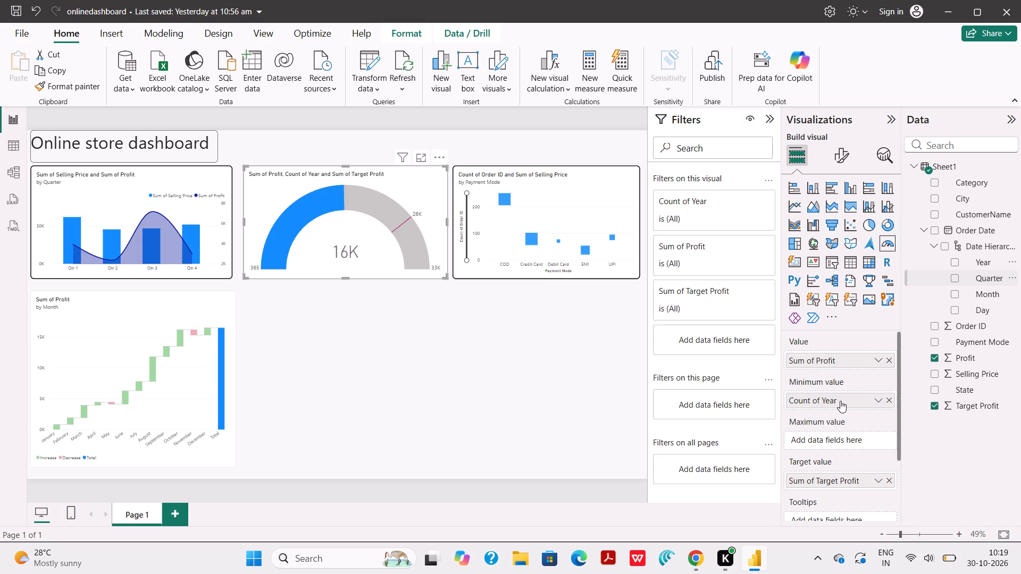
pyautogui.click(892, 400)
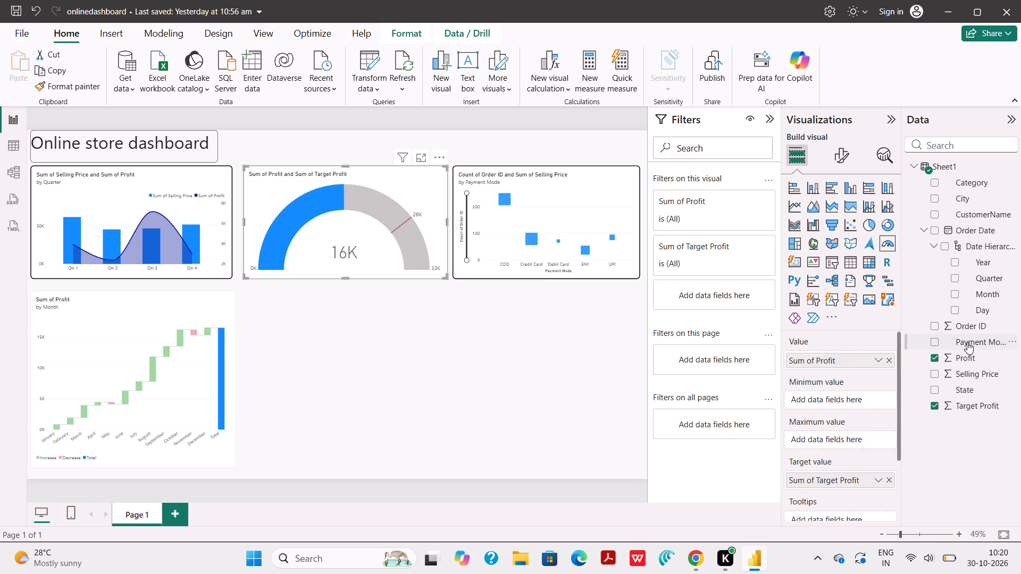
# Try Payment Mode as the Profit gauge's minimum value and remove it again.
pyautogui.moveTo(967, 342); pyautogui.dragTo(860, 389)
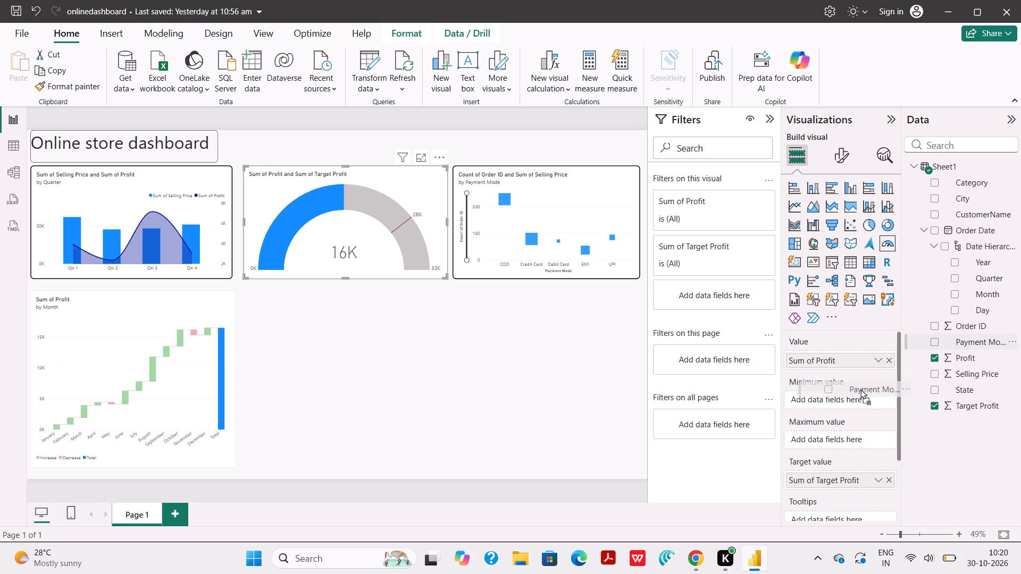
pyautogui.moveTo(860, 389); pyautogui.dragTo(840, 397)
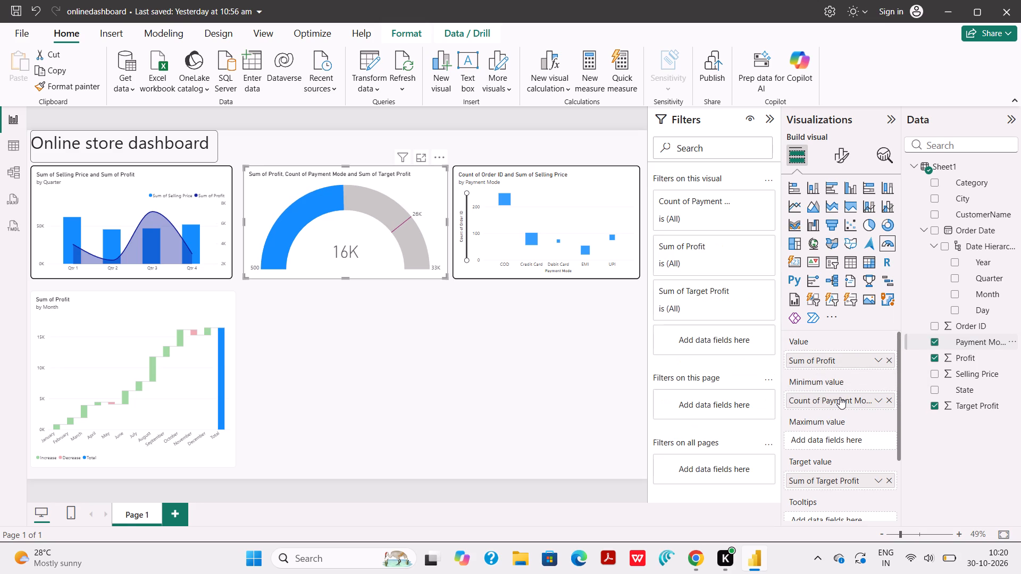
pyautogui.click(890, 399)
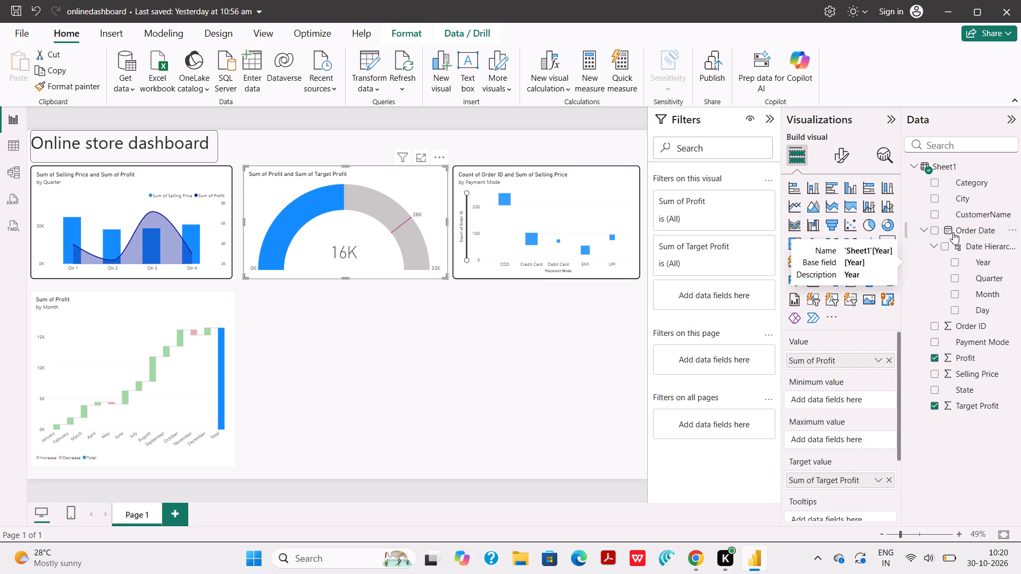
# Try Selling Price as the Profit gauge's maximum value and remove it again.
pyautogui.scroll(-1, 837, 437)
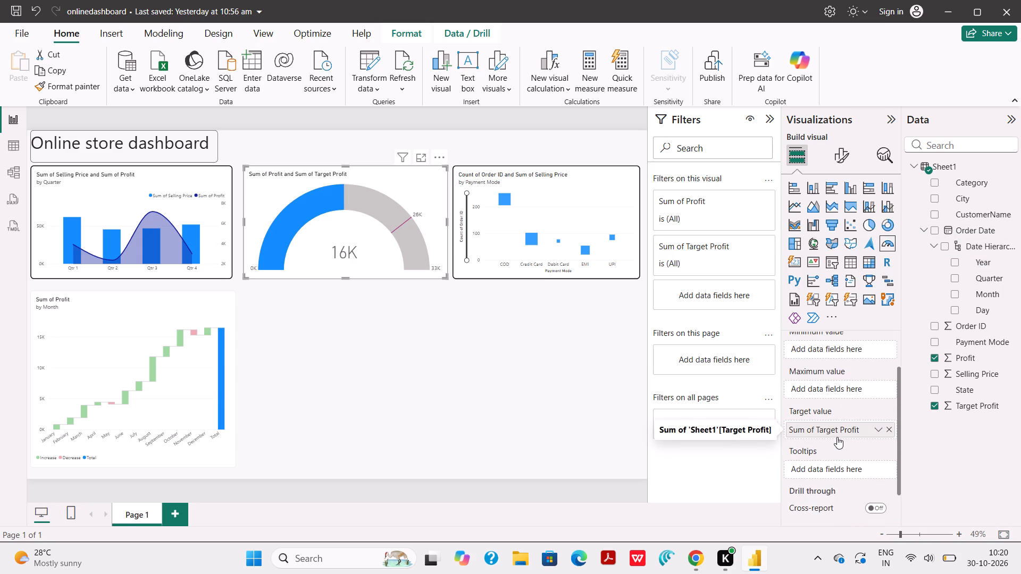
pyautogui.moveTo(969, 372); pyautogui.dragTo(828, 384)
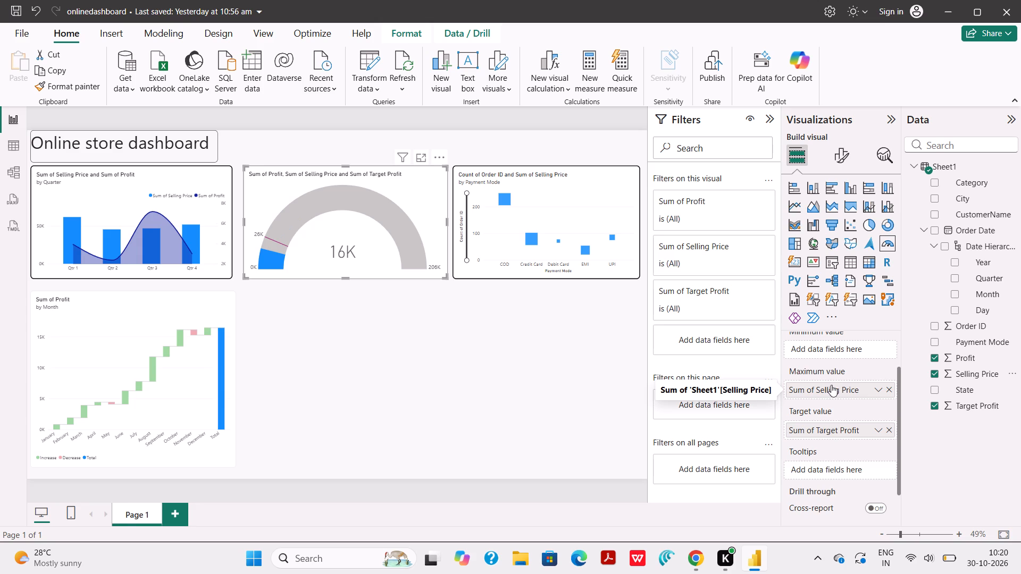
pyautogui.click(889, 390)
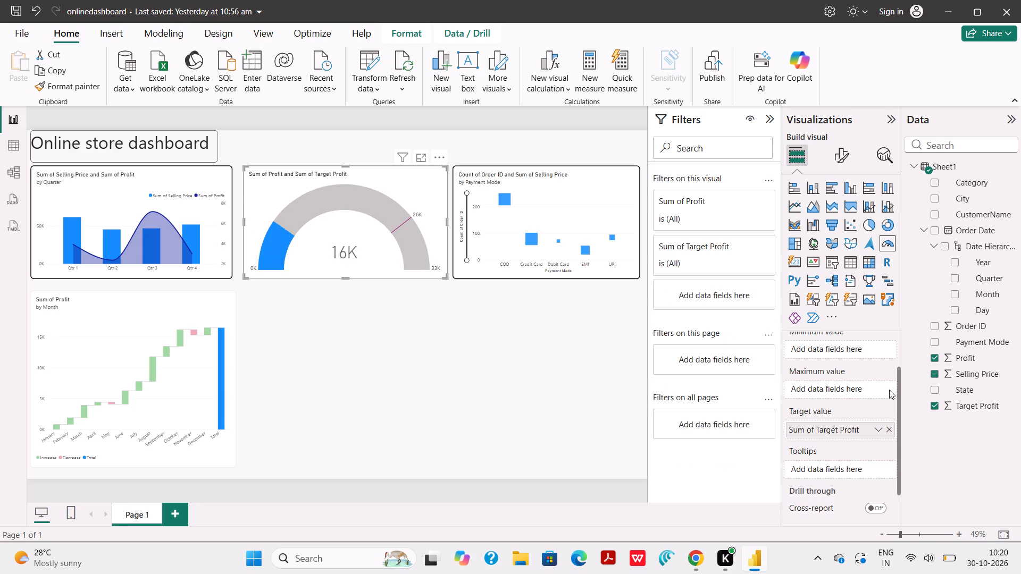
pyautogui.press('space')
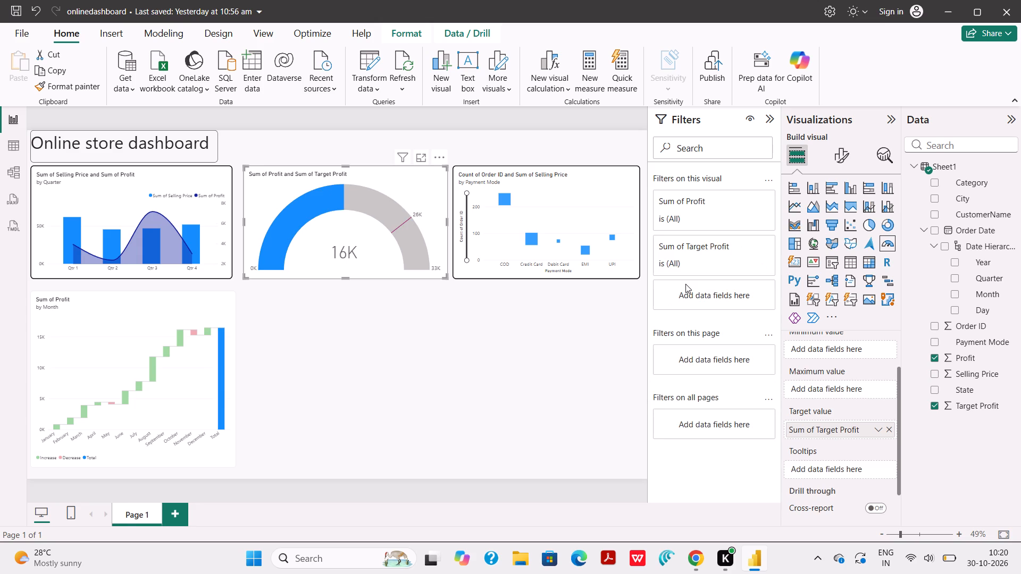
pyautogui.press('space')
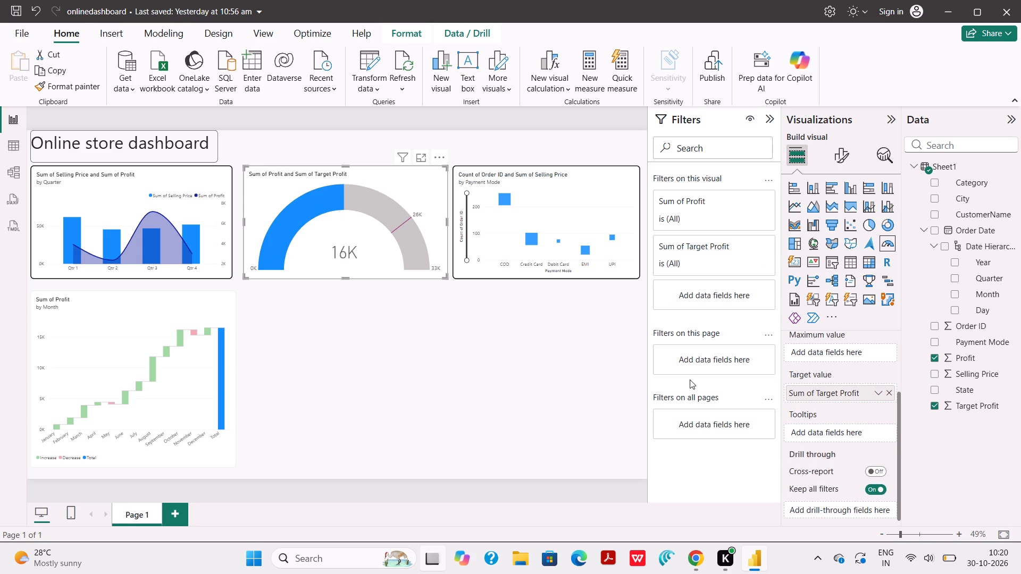
# Return to Chrome and resume the "Adding a Gauge Chart" video lesson.
pyautogui.click(638, 153)
pyautogui.press('space')
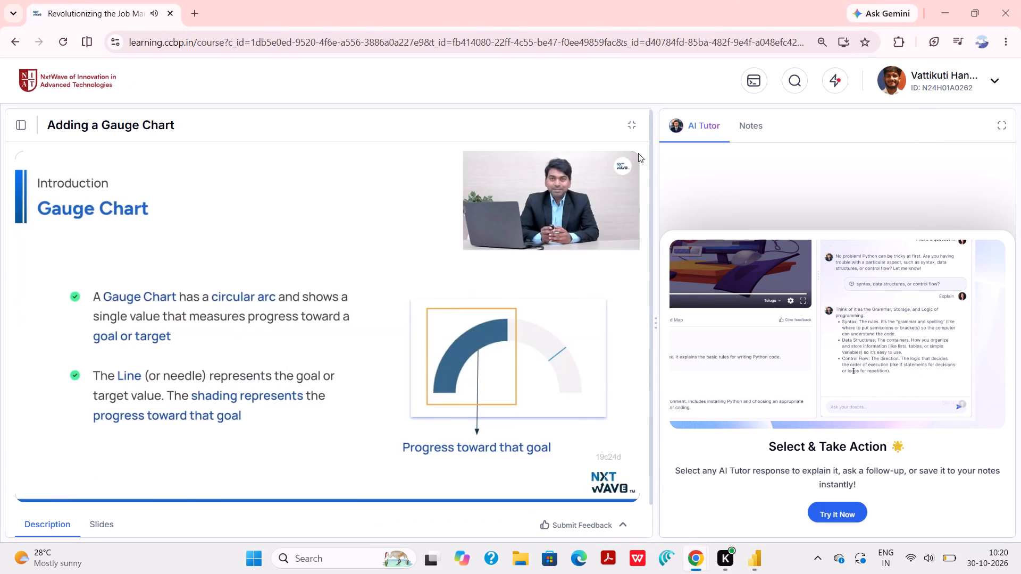